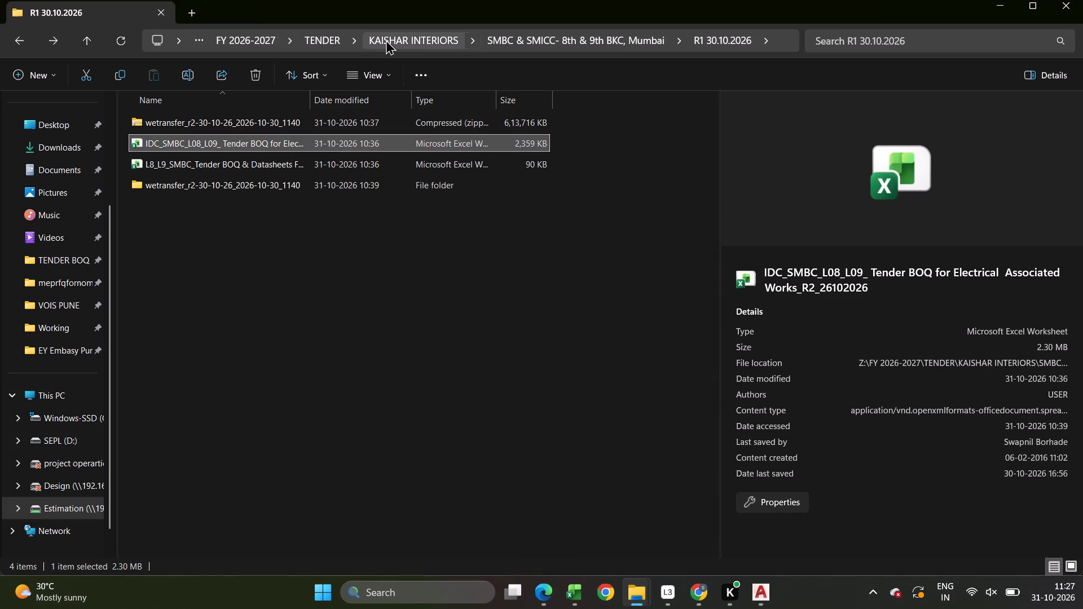
Leave the KAISHAR INTERIORS project folders and open the PADAM folder inside TENDER.
{"action": "left_click", "coordinate": [386, 39]}
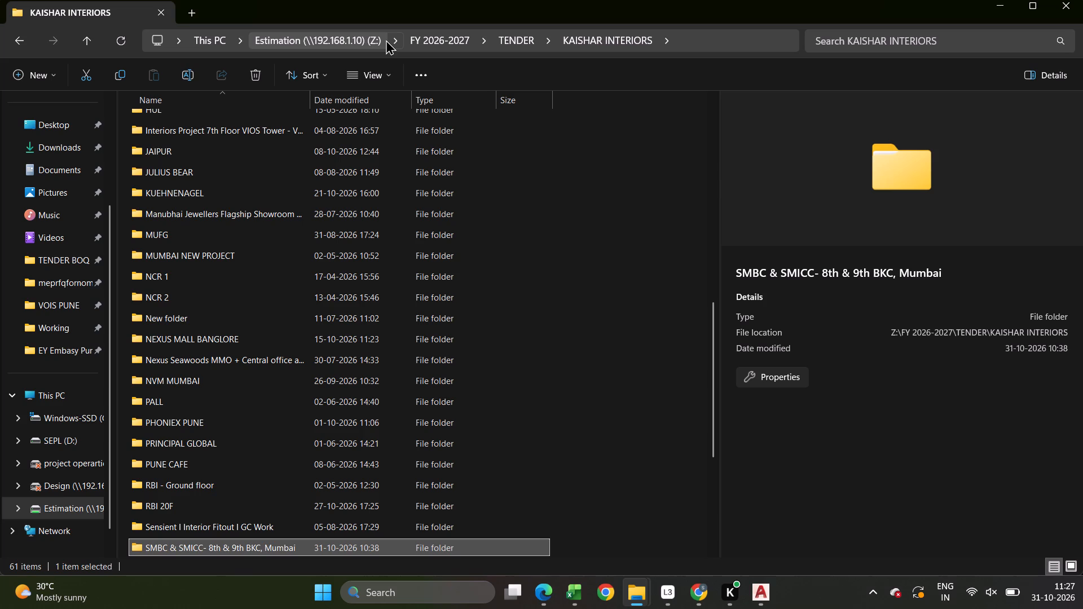
{"action": "left_click", "coordinate": [494, 40]}
{"action": "key", "text": "p"}
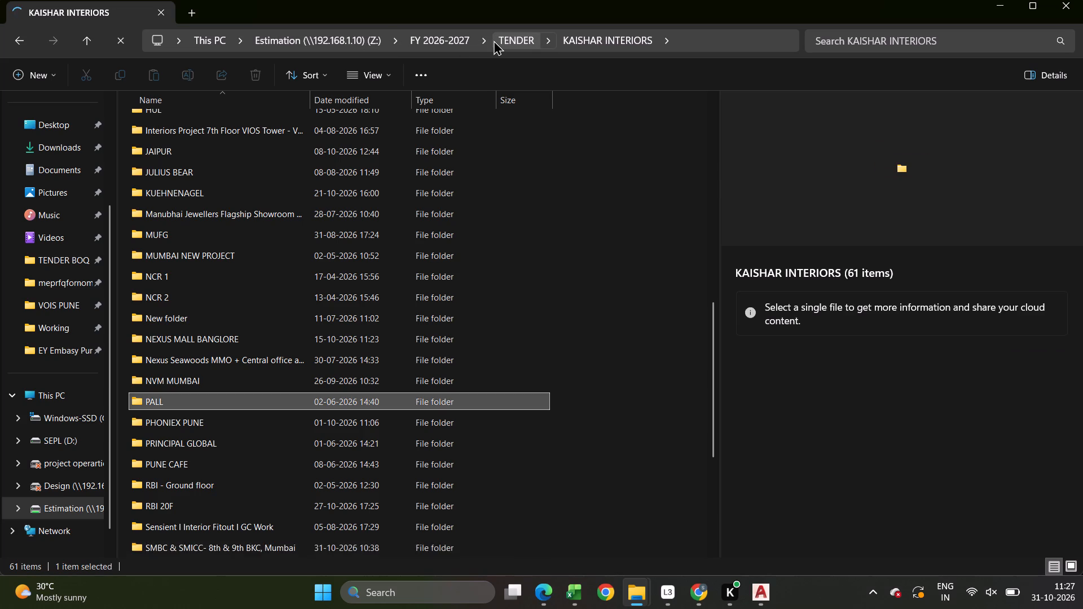
{"action": "key", "text": "Return"}
{"action": "key", "text": "BackSpace"}
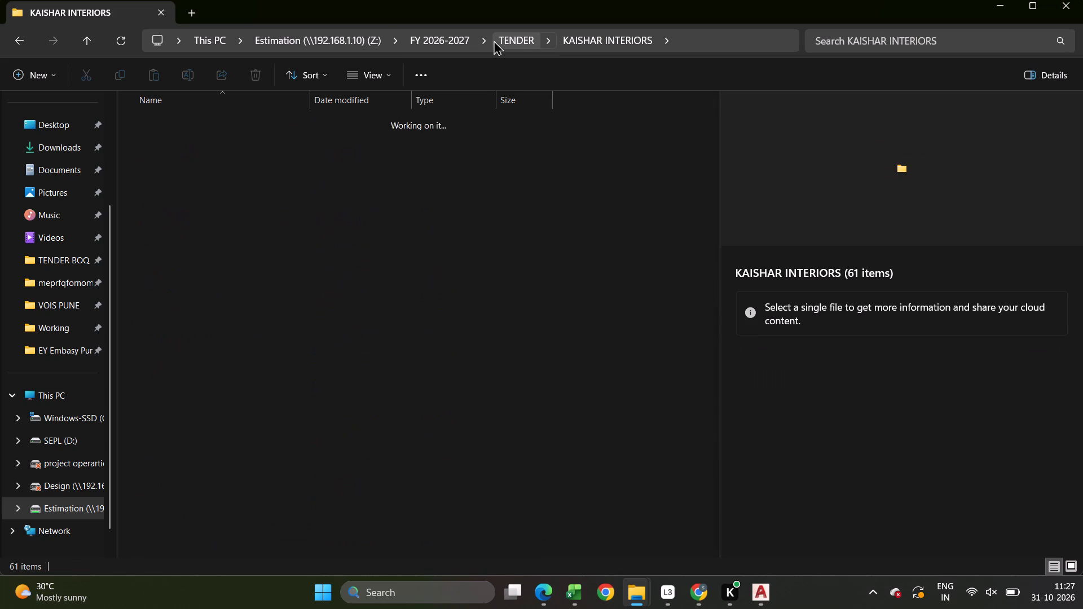
{"action": "key", "text": "Down"}
{"action": "key", "text": "Down"}
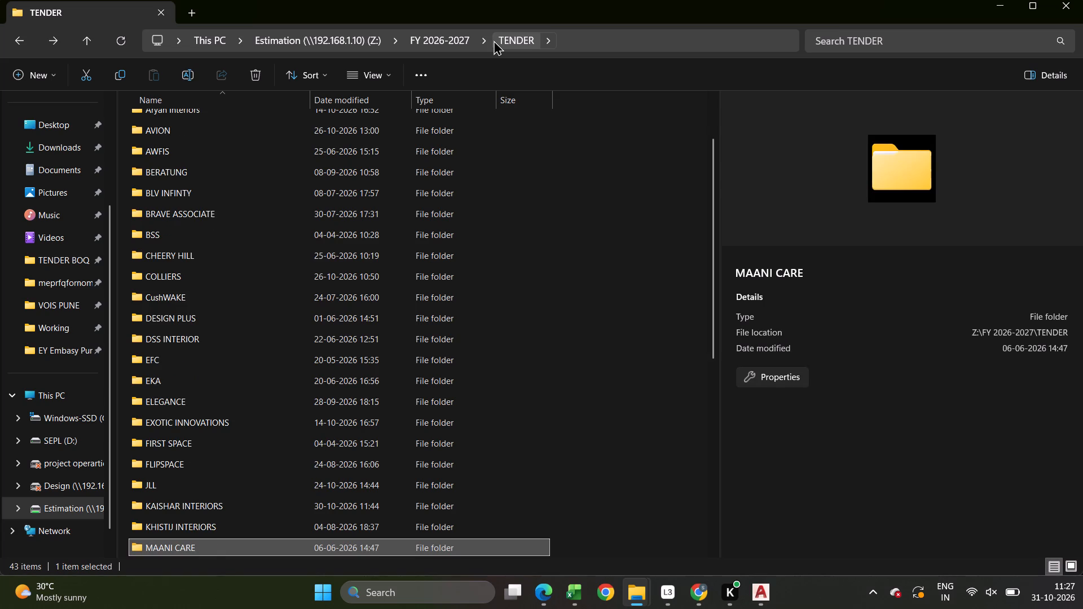
{"action": "key", "text": "p"}
{"action": "key", "text": "Return"}
Check the contents of the meprfqfornomuraaltimusworliproject_ folder inside Nomura Altimus Worli project, and return to the PADAM folder.
{"action": "key", "text": "Down"}
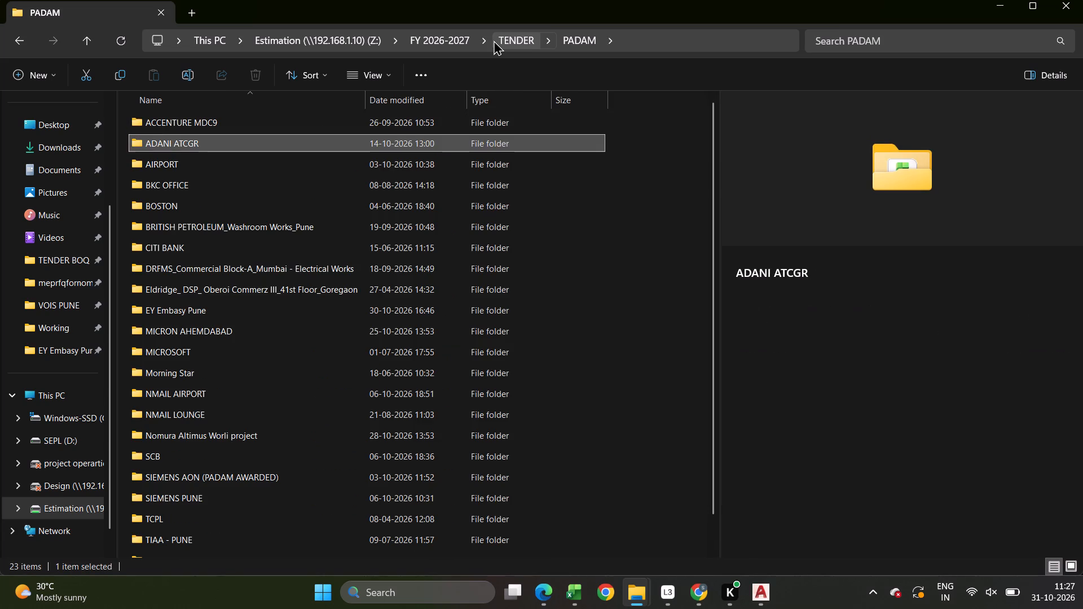
{"action": "type", "text": "ssssss"}
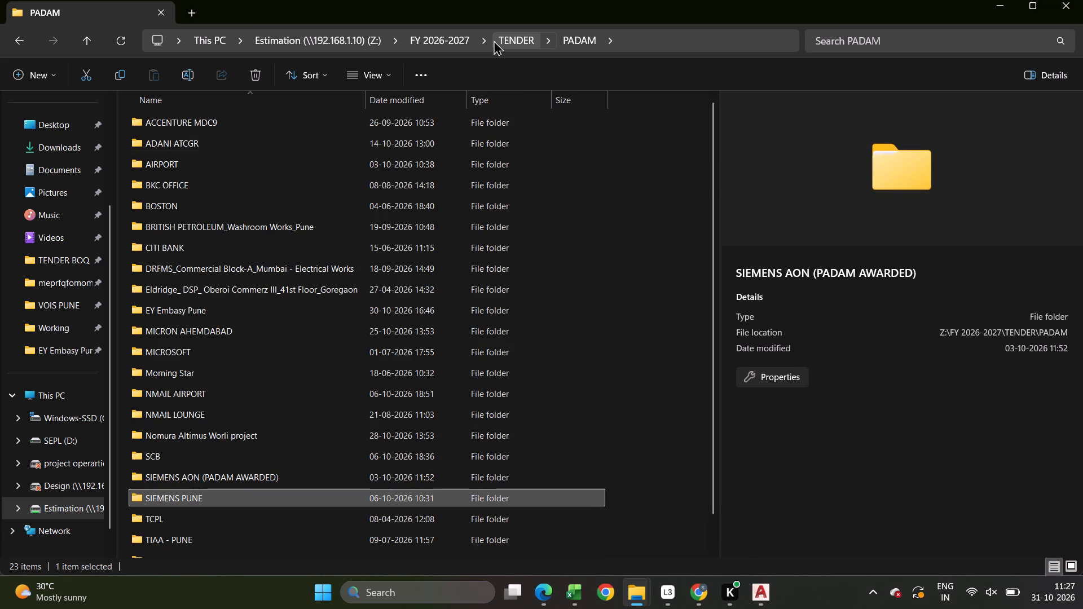
{"action": "key", "text": "Up"}
{"action": "key", "text": "Up"}
{"action": "key", "text": "Up"}
{"action": "key", "text": "Return"}
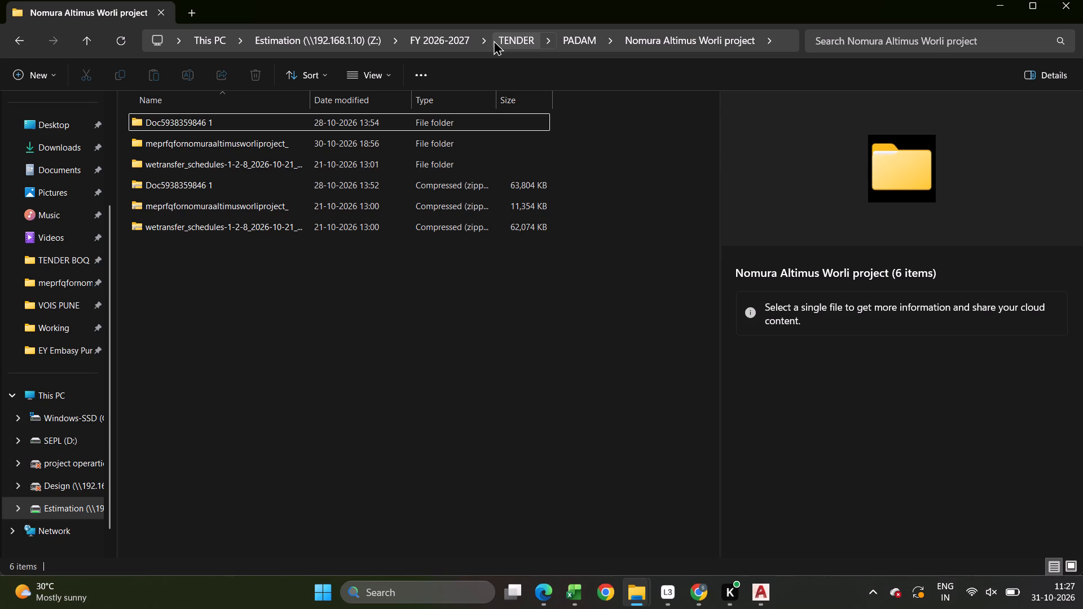
{"action": "key", "text": "Down"}
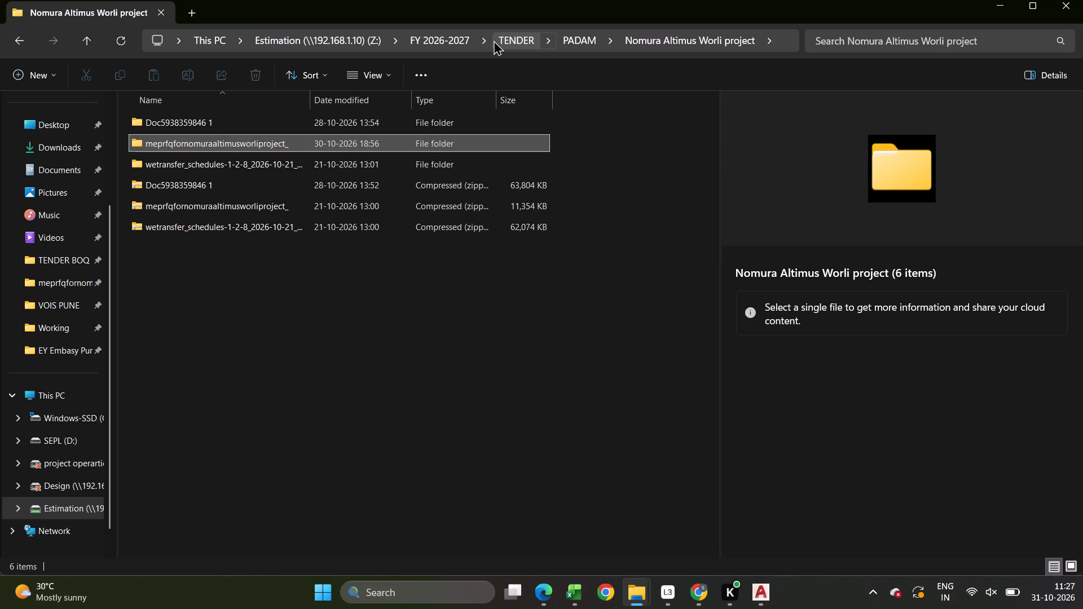
{"action": "key", "text": "Down"}
{"action": "key", "text": "Up"}
{"action": "key", "text": "Return"}
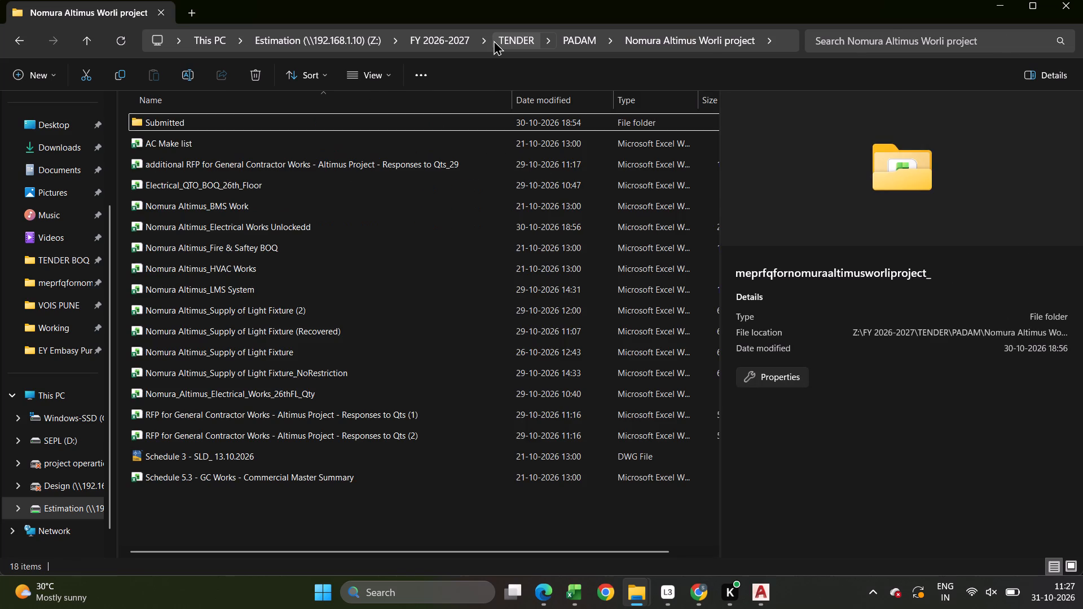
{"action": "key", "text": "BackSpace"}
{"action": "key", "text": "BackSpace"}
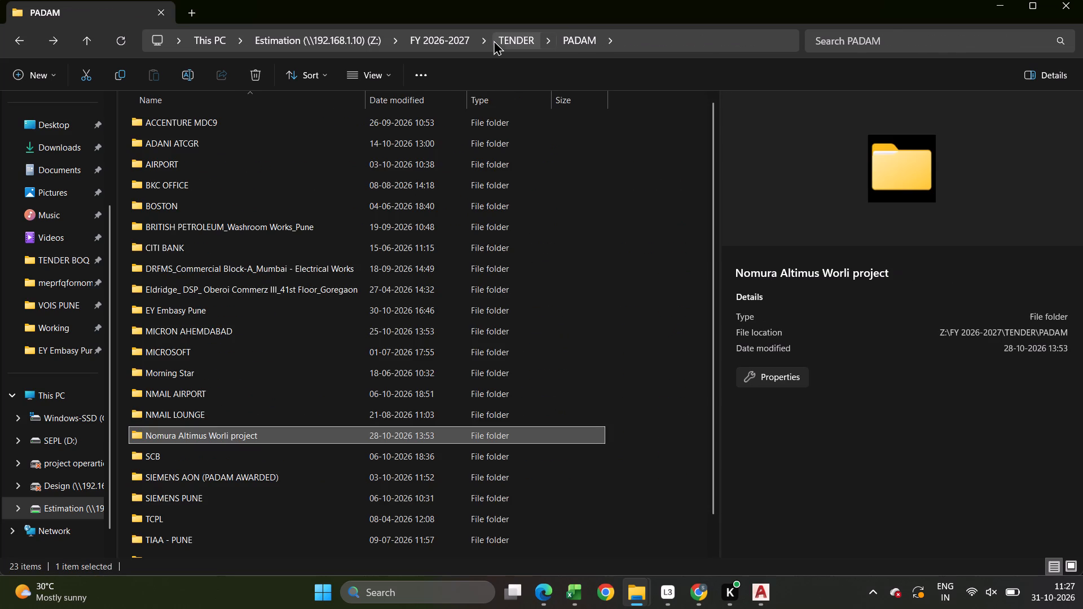
Open the ELEGANCE folder inside TENDER, look through its project folders, and return to TENDER.
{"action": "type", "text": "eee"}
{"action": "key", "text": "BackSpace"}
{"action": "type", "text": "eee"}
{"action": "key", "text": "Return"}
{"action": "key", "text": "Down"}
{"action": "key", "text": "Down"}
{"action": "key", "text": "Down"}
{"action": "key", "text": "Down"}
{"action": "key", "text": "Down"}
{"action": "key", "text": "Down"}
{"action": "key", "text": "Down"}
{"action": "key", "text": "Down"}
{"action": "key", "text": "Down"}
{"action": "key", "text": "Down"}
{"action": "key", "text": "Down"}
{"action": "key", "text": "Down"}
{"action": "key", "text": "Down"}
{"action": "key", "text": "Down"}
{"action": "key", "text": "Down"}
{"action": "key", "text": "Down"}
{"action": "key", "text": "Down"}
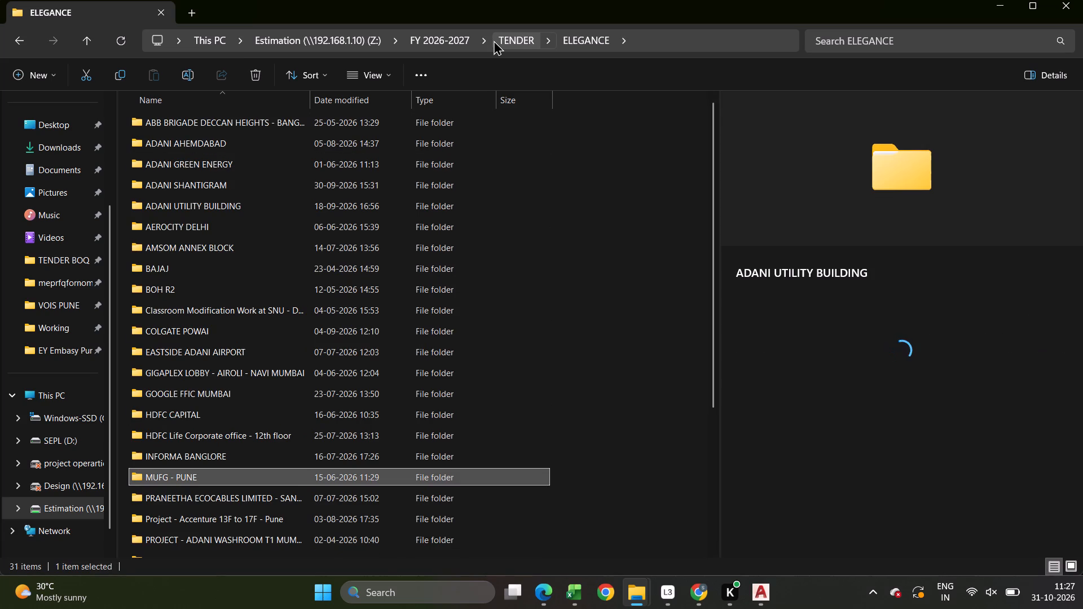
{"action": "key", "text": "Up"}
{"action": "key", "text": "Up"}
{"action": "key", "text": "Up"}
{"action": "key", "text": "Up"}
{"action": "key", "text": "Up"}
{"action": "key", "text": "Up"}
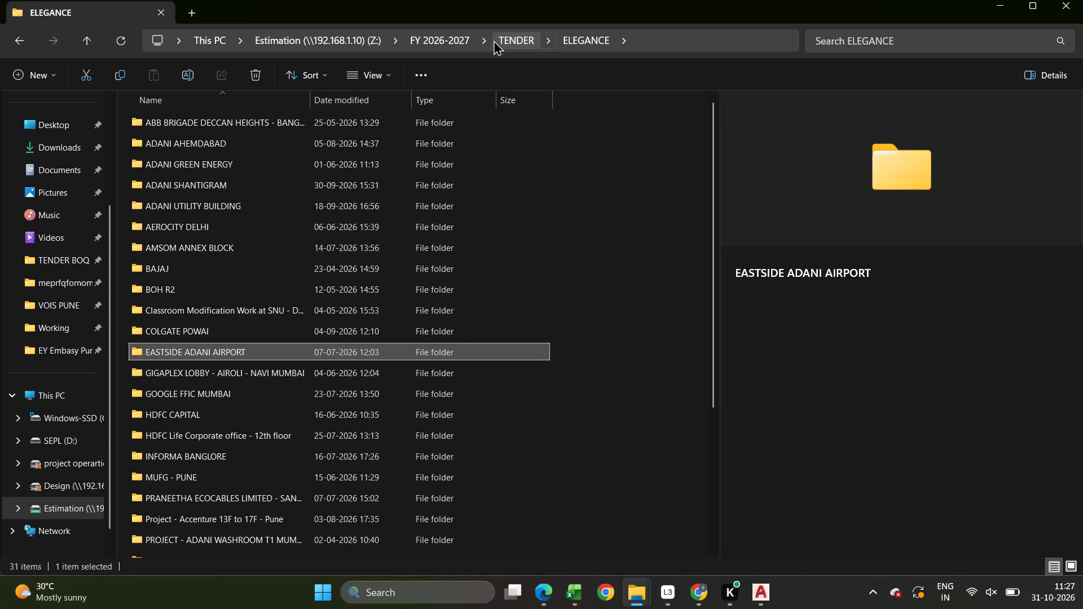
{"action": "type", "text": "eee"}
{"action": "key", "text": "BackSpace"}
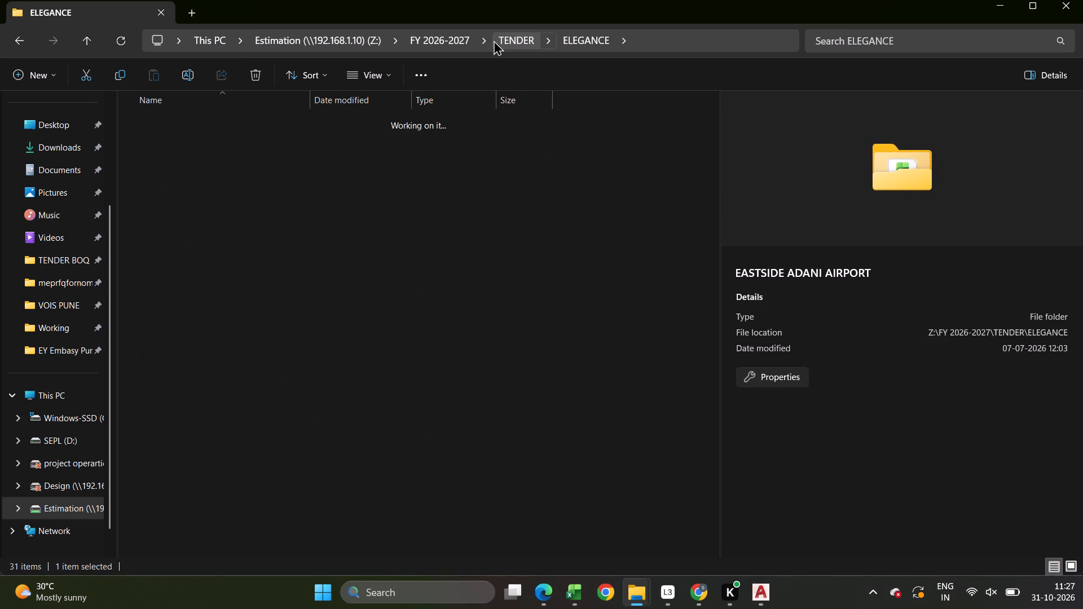
Open the Working folder of the EY Embasy Pune project inside PADAM and select the LIGHTING workbook.
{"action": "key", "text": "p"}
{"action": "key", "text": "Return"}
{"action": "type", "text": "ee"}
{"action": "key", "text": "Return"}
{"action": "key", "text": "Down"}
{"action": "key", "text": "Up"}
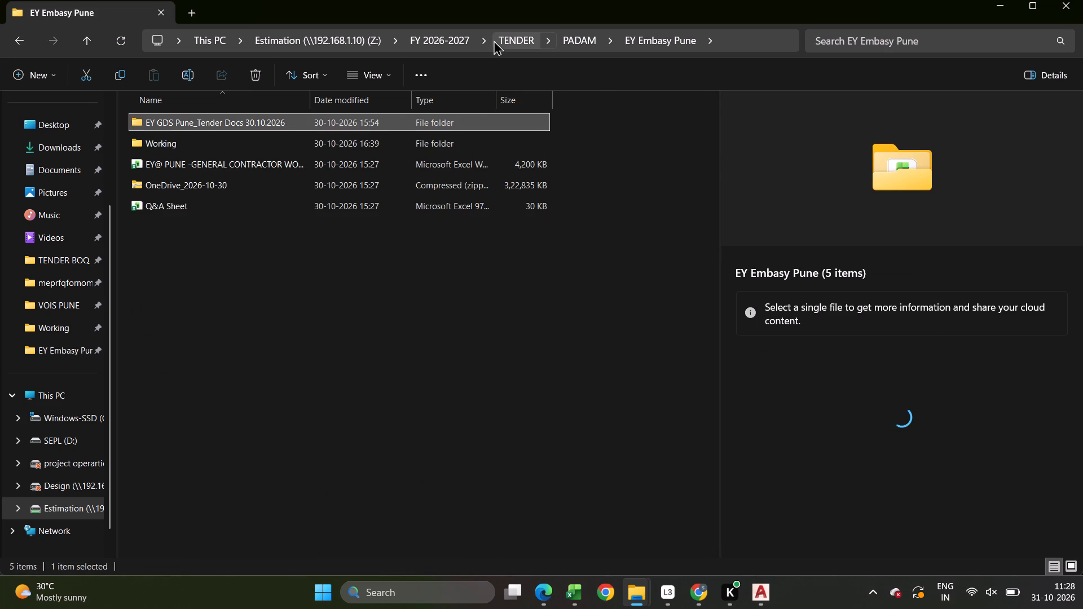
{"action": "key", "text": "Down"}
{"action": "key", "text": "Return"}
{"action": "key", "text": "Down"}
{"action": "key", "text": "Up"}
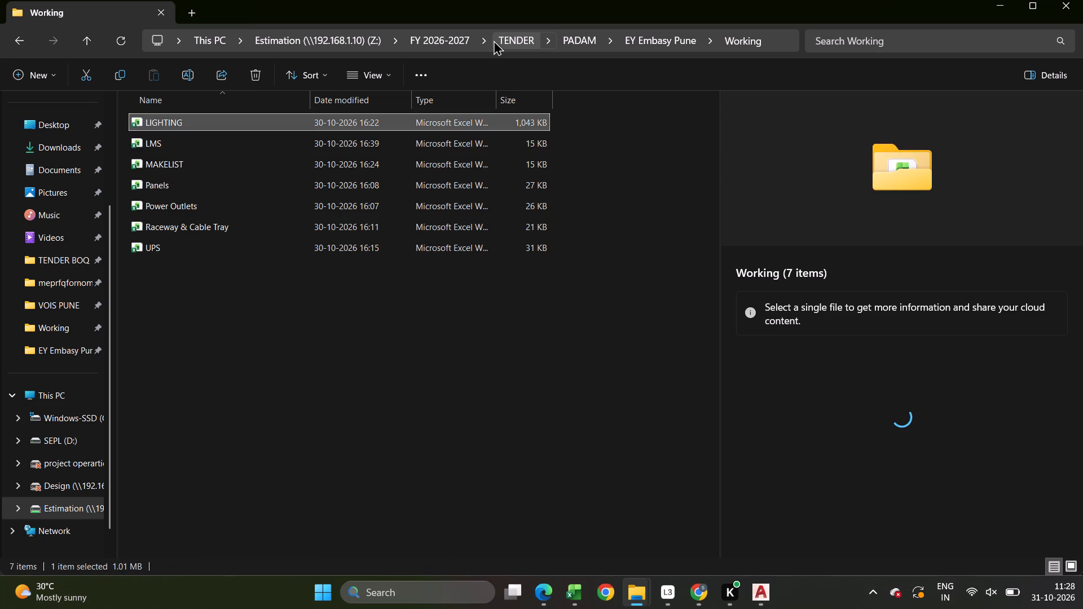
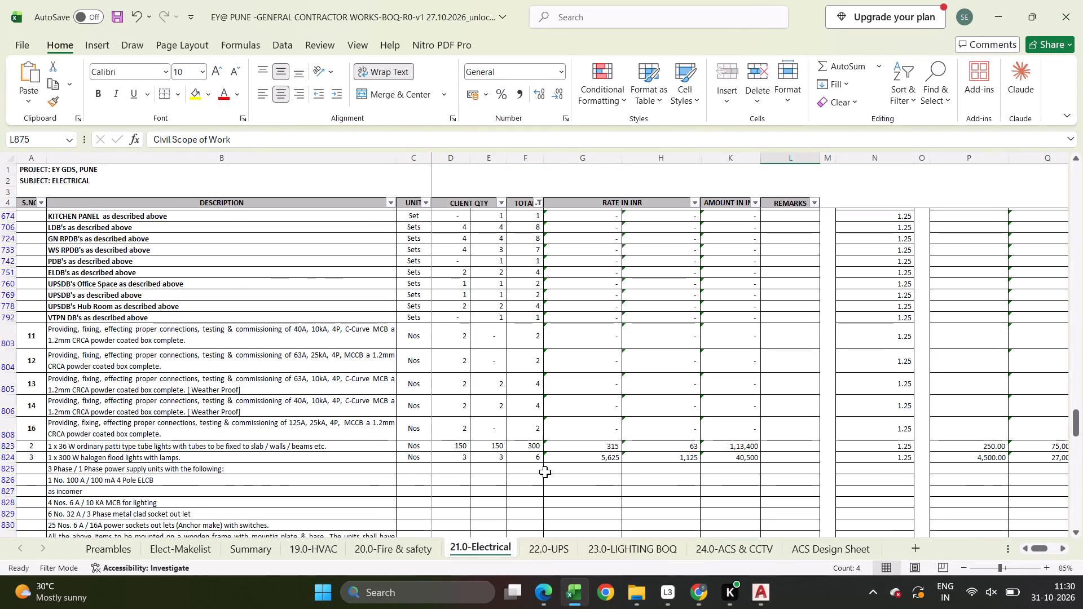
Review the filtered 21.0-Electrical BOQ items, quantities and rates from the lighting and panel rows back up to the cabling and socket rows.
{"action": "scroll", "coordinate": [545, 472], "scroll_direction": "up", "scroll_amount": 4}
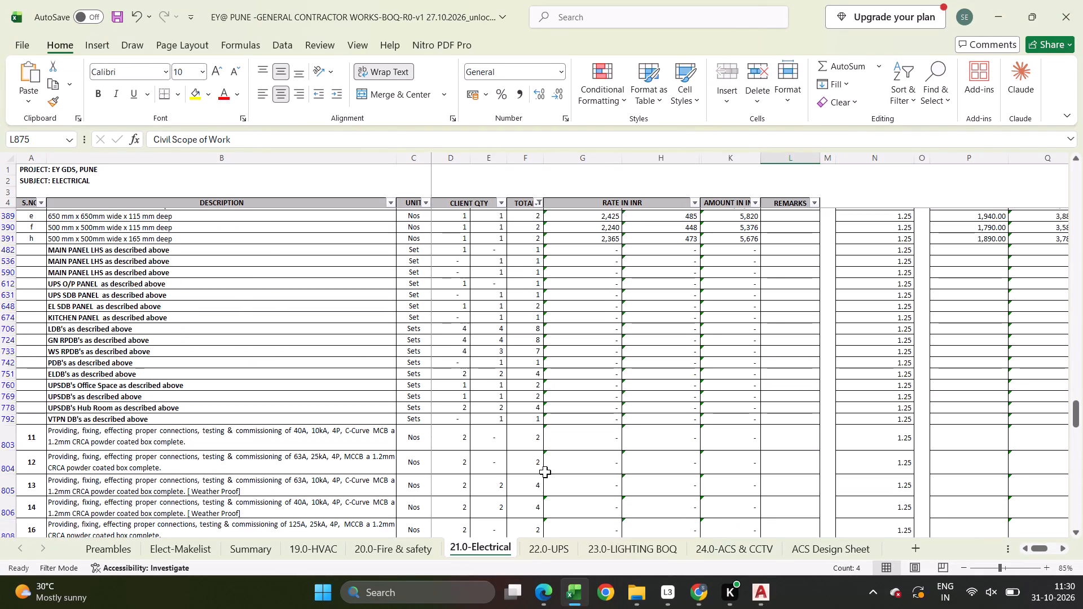
{"action": "scroll", "coordinate": [545, 472], "scroll_direction": "up", "scroll_amount": 13}
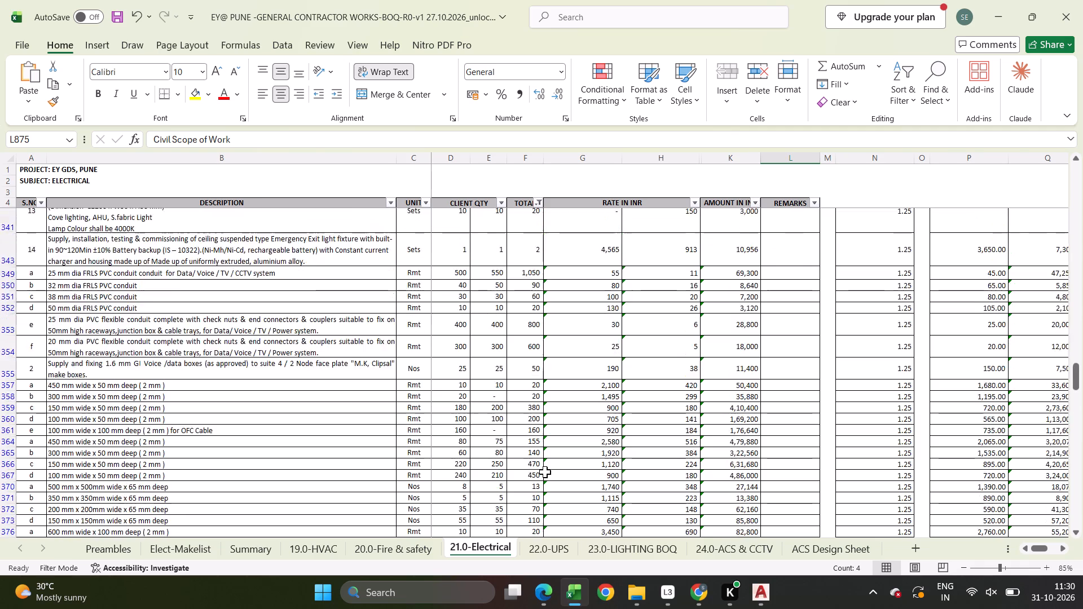
{"action": "scroll", "coordinate": [545, 472], "scroll_direction": "up", "scroll_amount": 10}
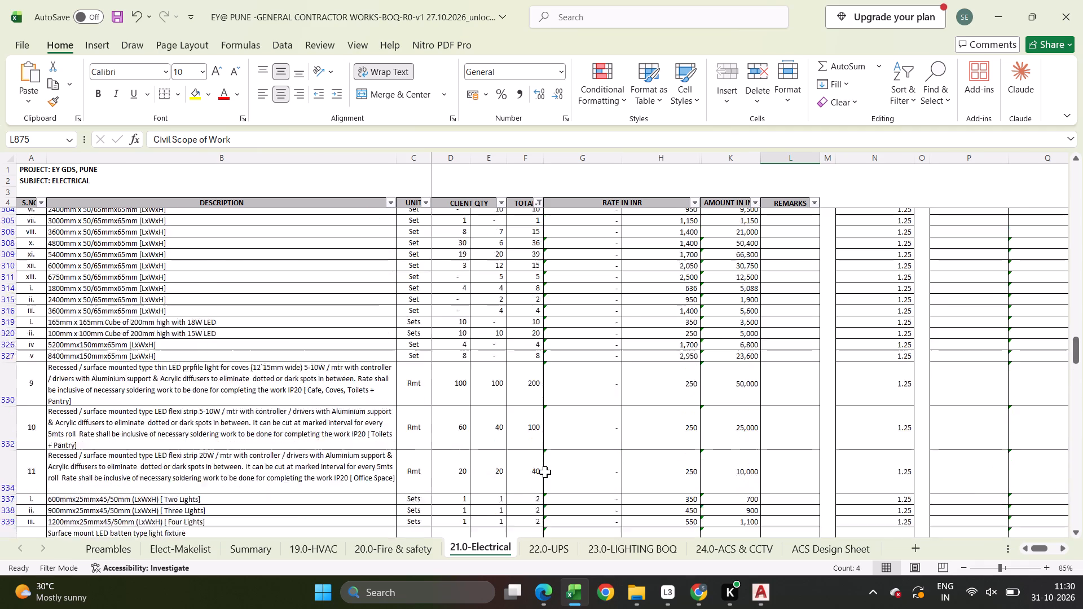
{"action": "scroll", "coordinate": [545, 472], "scroll_direction": "up", "scroll_amount": 11}
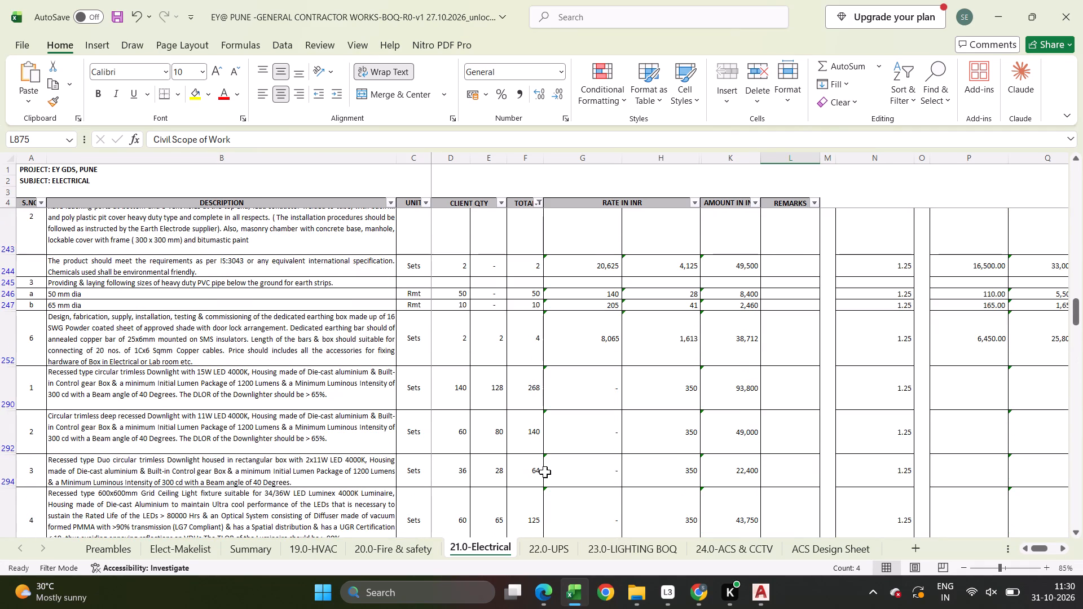
{"action": "scroll", "coordinate": [545, 472], "scroll_direction": "up", "scroll_amount": 9}
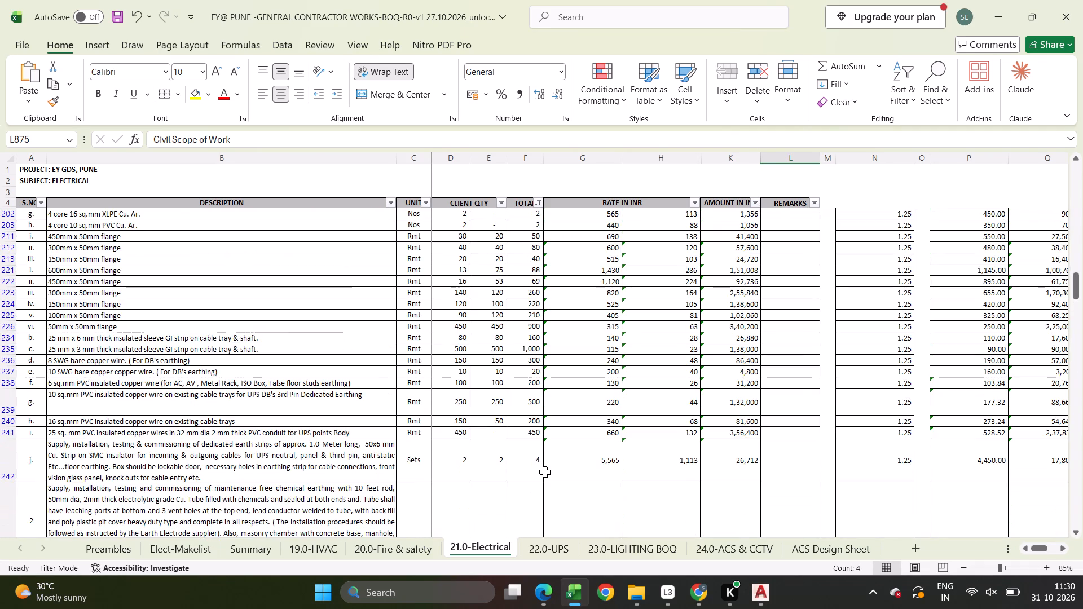
{"action": "scroll", "coordinate": [545, 472], "scroll_direction": "up", "scroll_amount": 7}
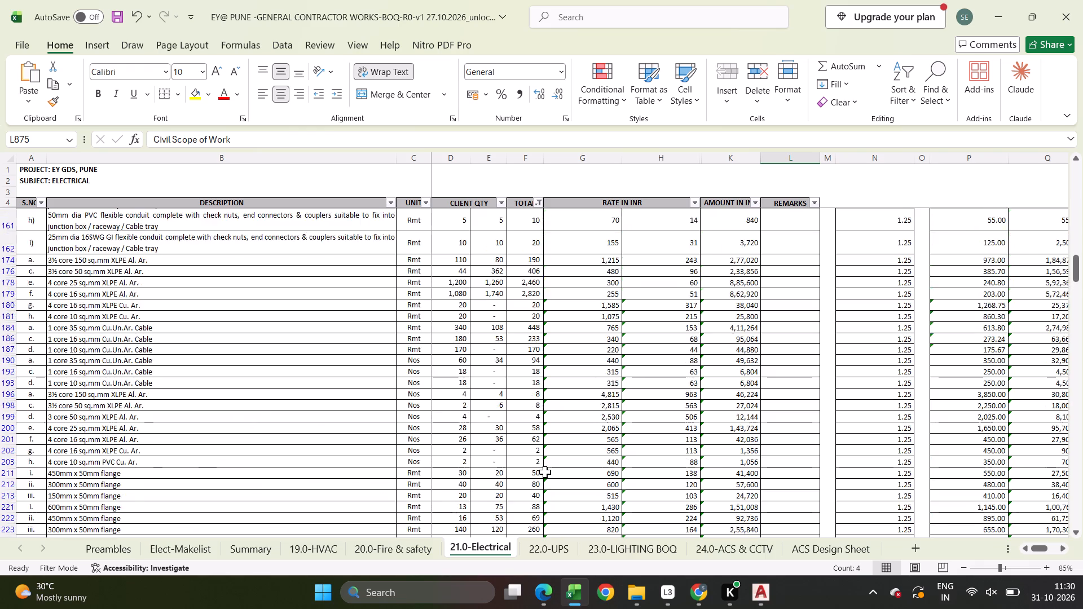
{"action": "scroll", "coordinate": [545, 472], "scroll_direction": "up", "scroll_amount": 11}
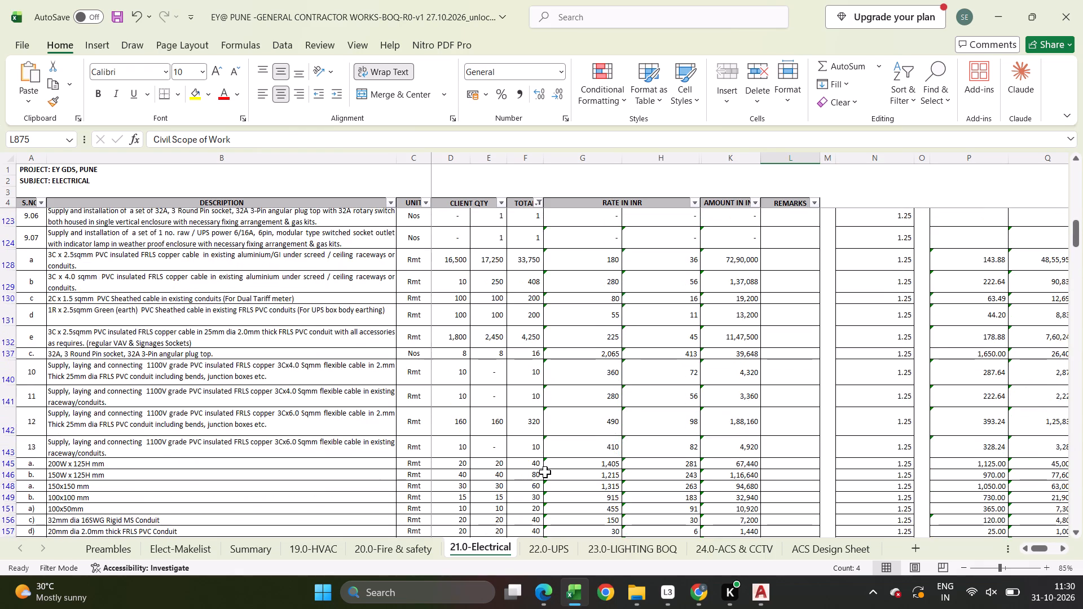
Clear the filter from the TOTAL QTY column on the 21.0-Electrical sheet of the EY Pune BOQ.
{"action": "scroll", "coordinate": [545, 472], "scroll_direction": "up", "scroll_amount": 8}
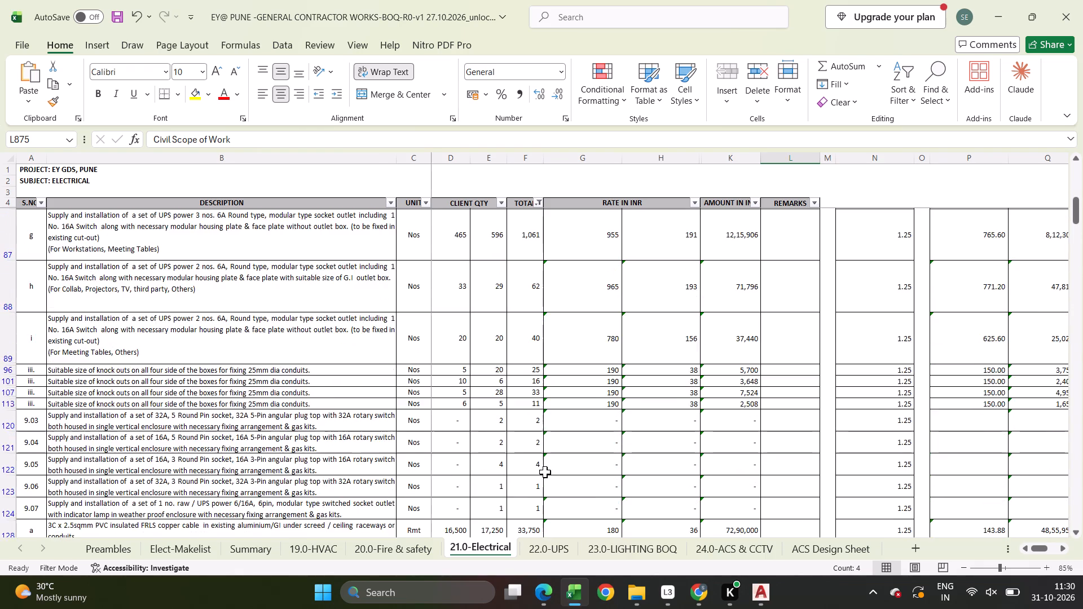
{"action": "scroll", "coordinate": [545, 472], "scroll_direction": "up", "scroll_amount": 13}
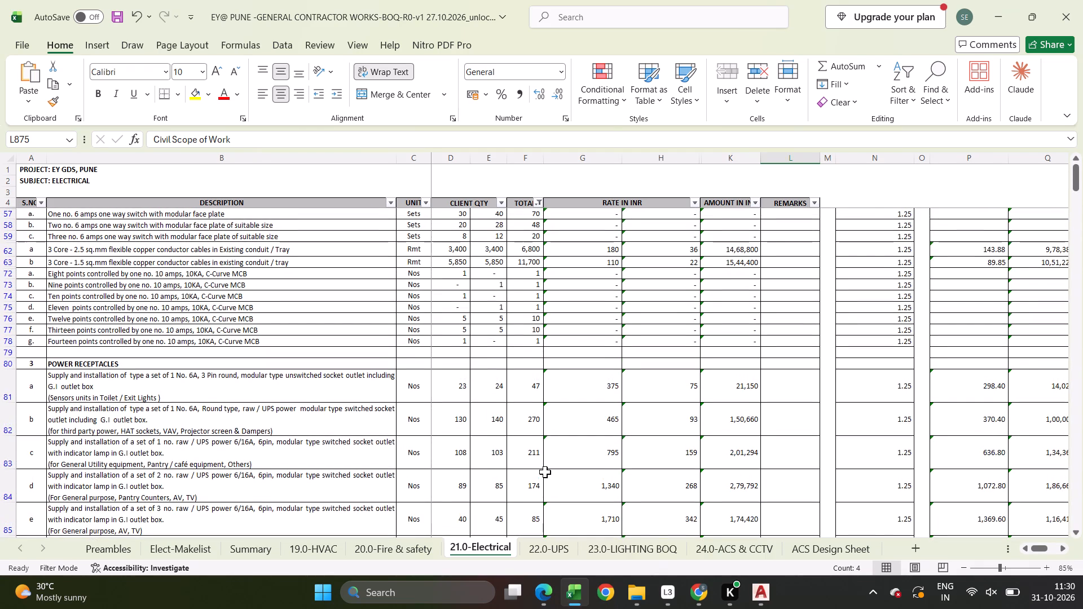
{"action": "scroll", "coordinate": [545, 472], "scroll_direction": "up", "scroll_amount": 4}
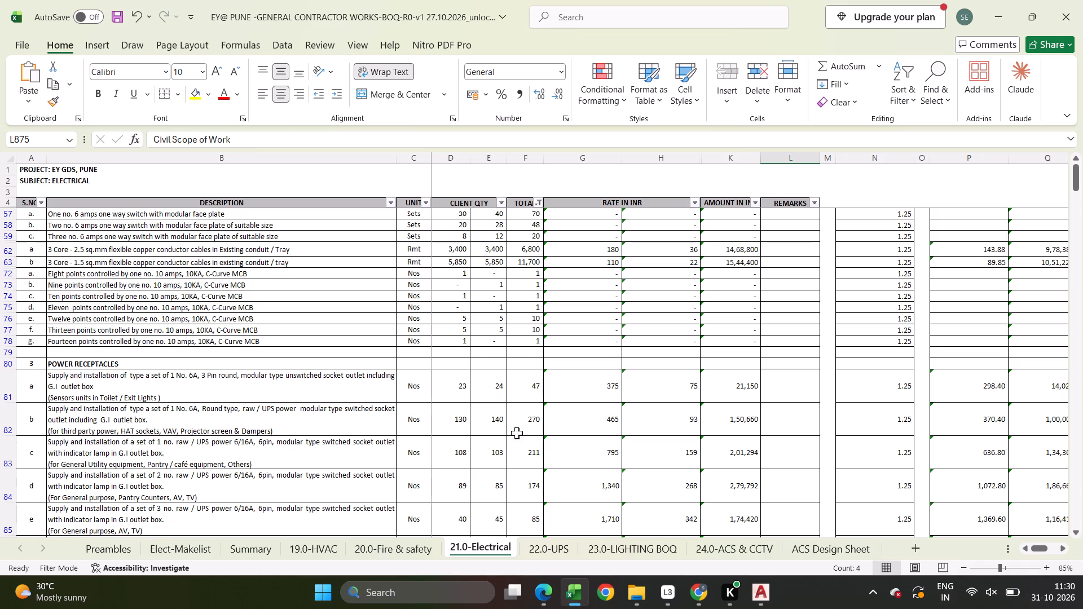
{"action": "left_click", "coordinate": [543, 200]}
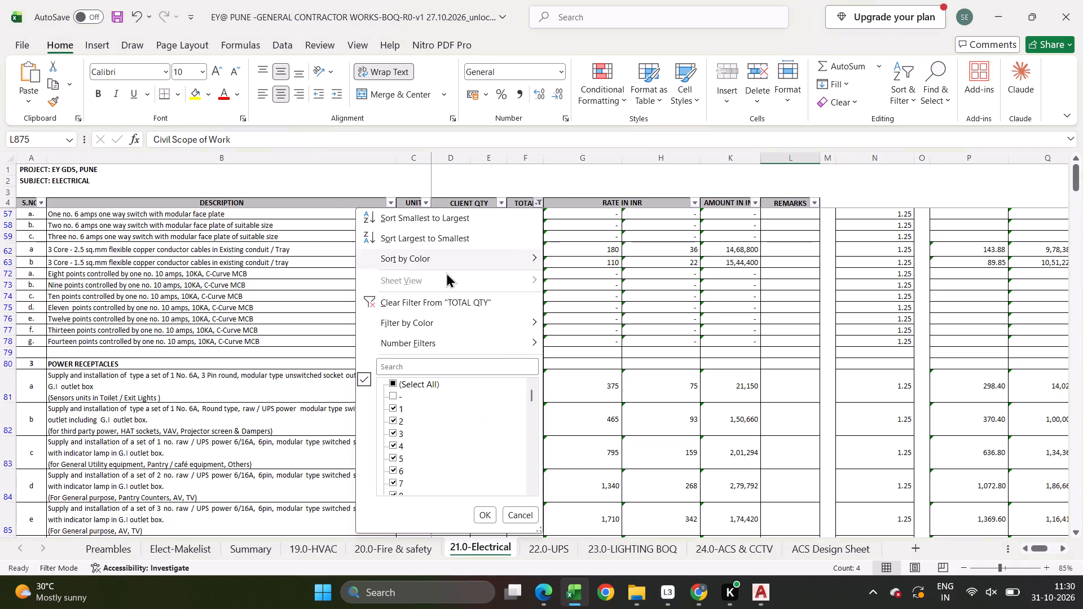
{"action": "left_click", "coordinate": [410, 299]}
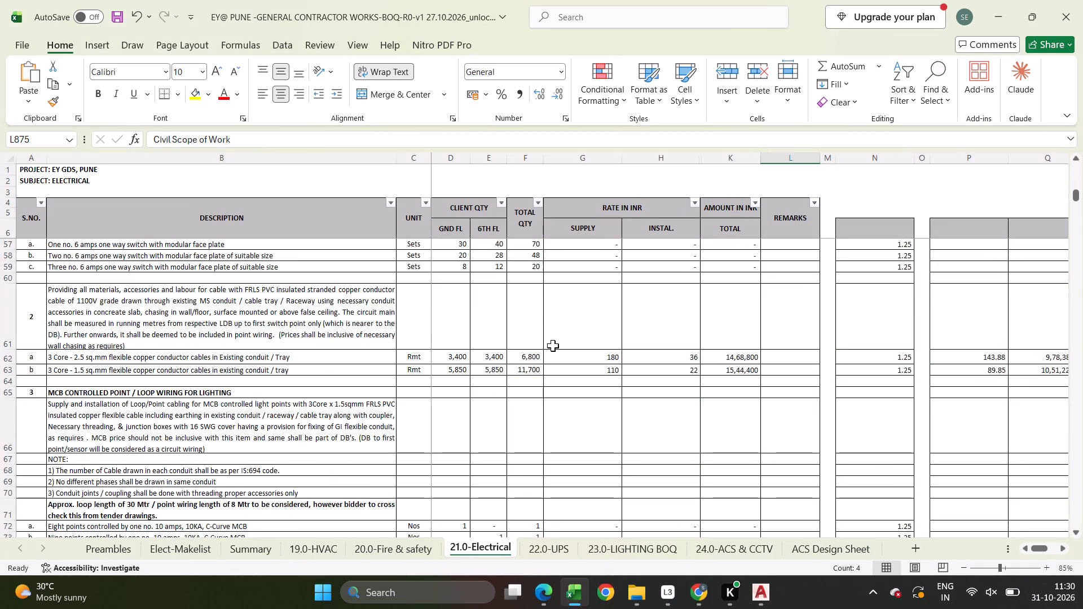
{"action": "scroll", "coordinate": [553, 346], "scroll_direction": "up", "scroll_amount": 3}
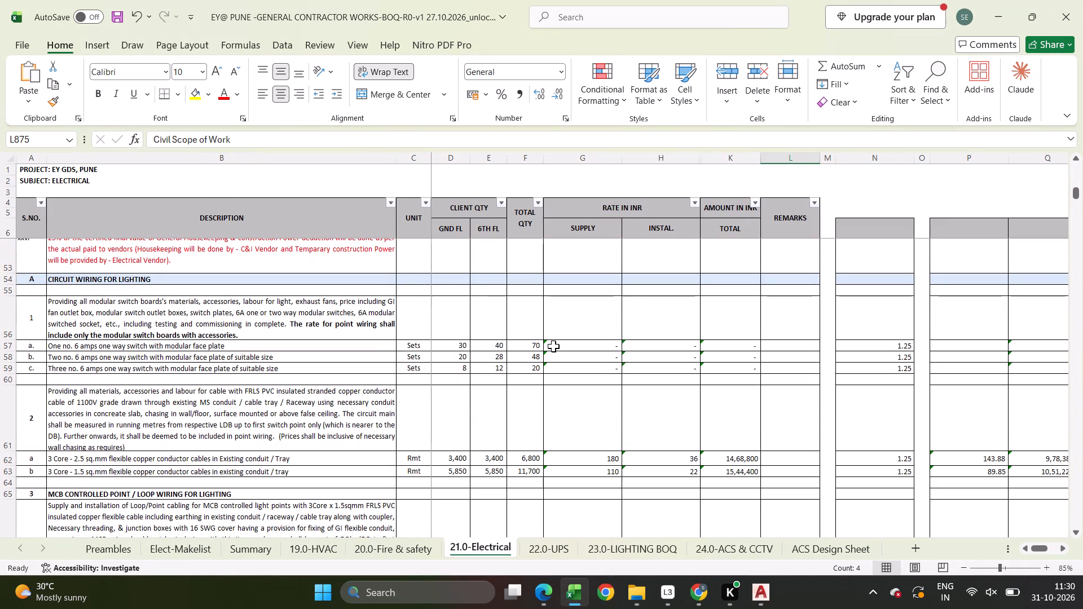
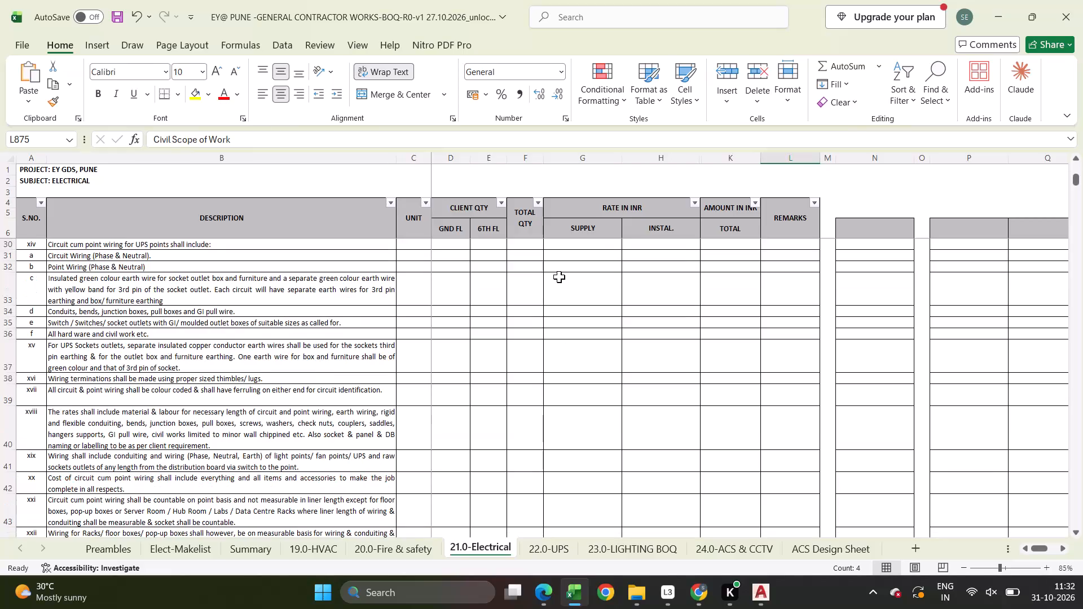
Read through the general notes of the electrical BOQ down to the first items of section A, Circuit Wiring for Lighting.
{"action": "scroll", "coordinate": [562, 276], "scroll_direction": "up", "scroll_amount": 16}
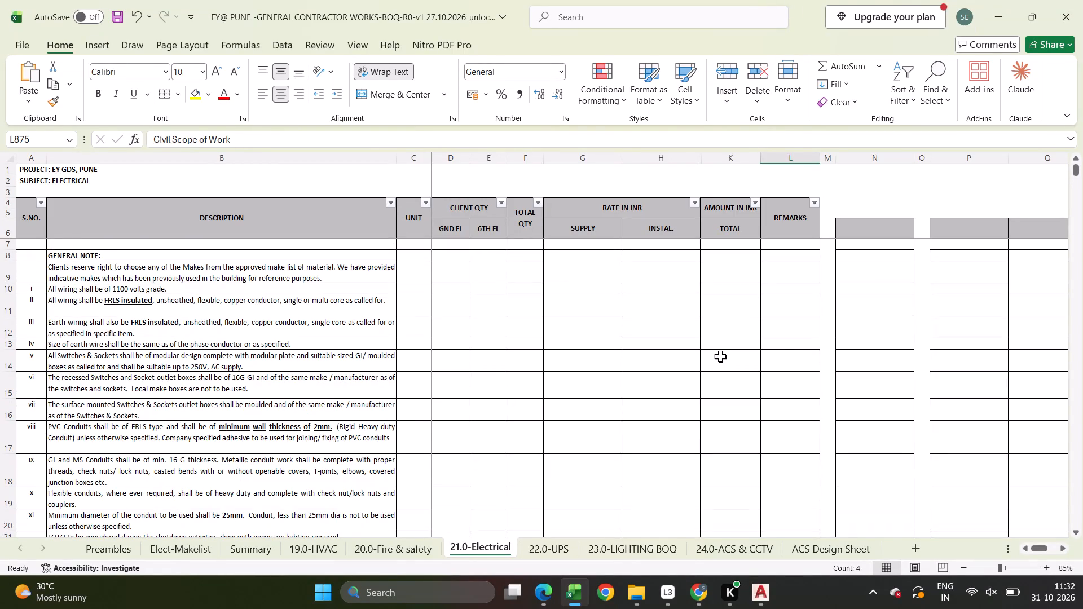
{"action": "scroll", "coordinate": [719, 356], "scroll_direction": "up", "scroll_amount": 3}
{"action": "scroll", "coordinate": [520, 386], "scroll_direction": "down", "scroll_amount": 3}
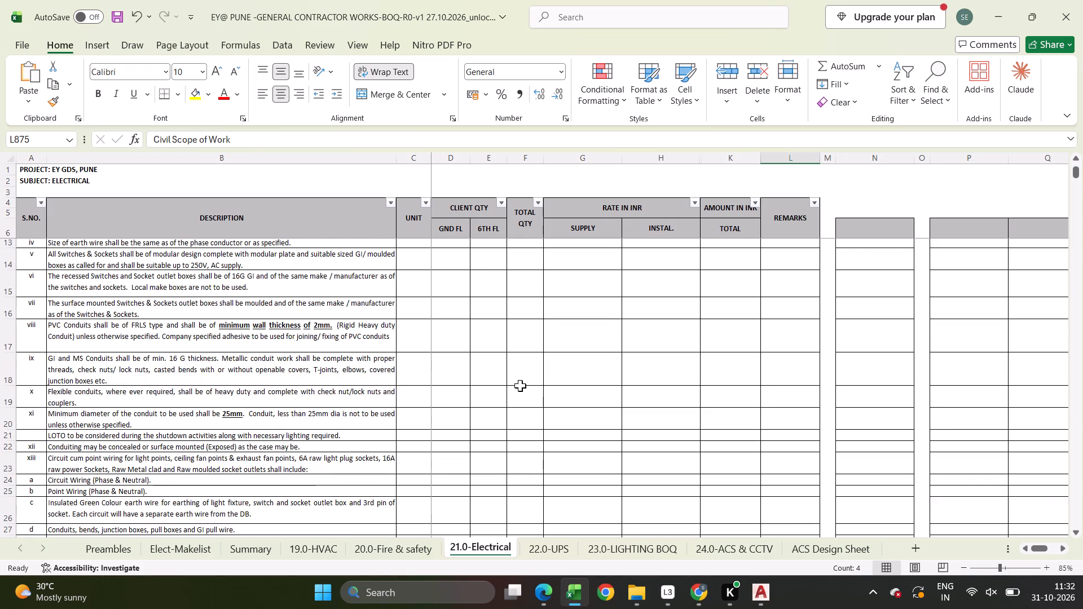
{"action": "scroll", "coordinate": [520, 386], "scroll_direction": "down", "scroll_amount": 2}
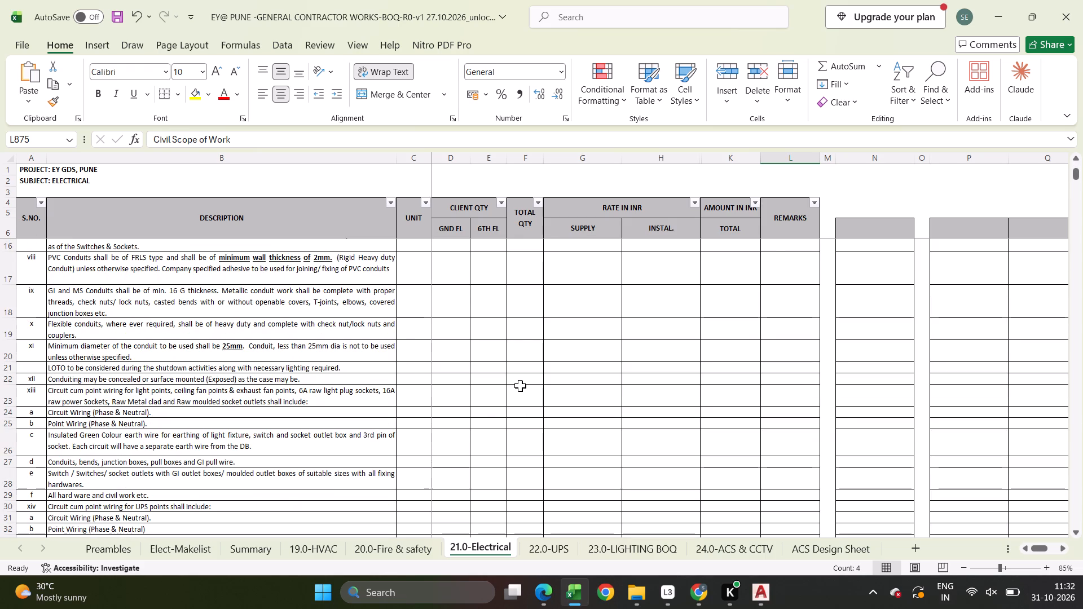
{"action": "scroll", "coordinate": [520, 386], "scroll_direction": "down", "scroll_amount": 17}
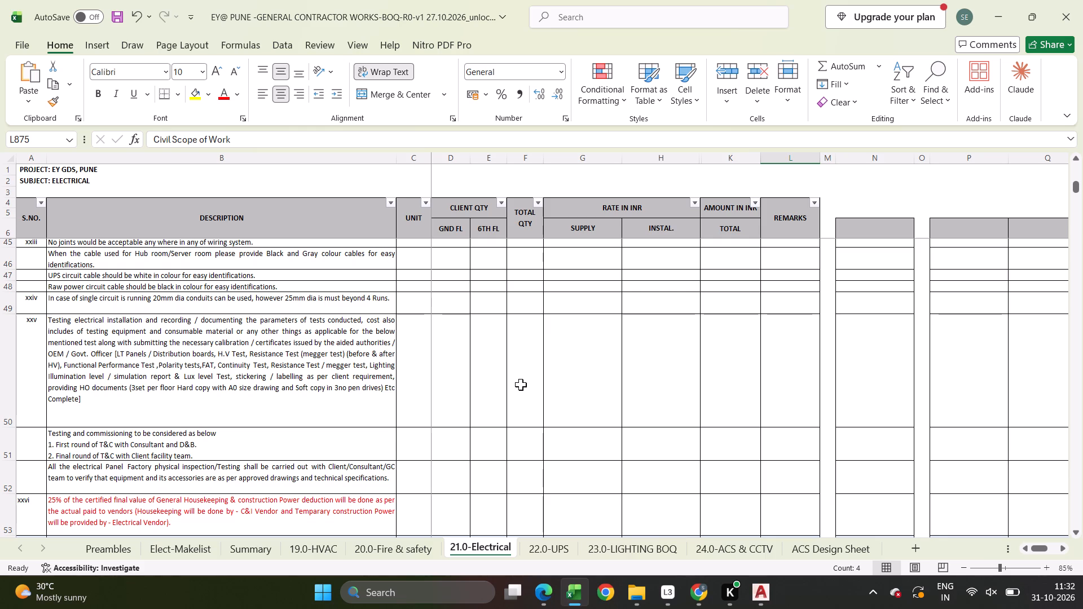
{"action": "scroll", "coordinate": [521, 385], "scroll_direction": "down", "scroll_amount": 3}
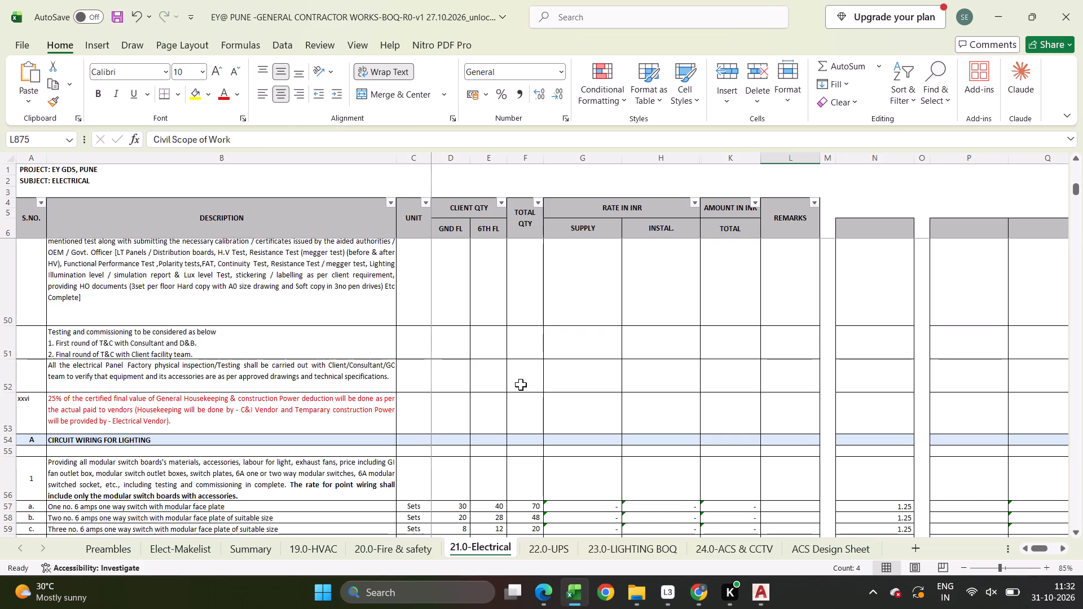
{"action": "scroll", "coordinate": [521, 385], "scroll_direction": "down", "scroll_amount": 4}
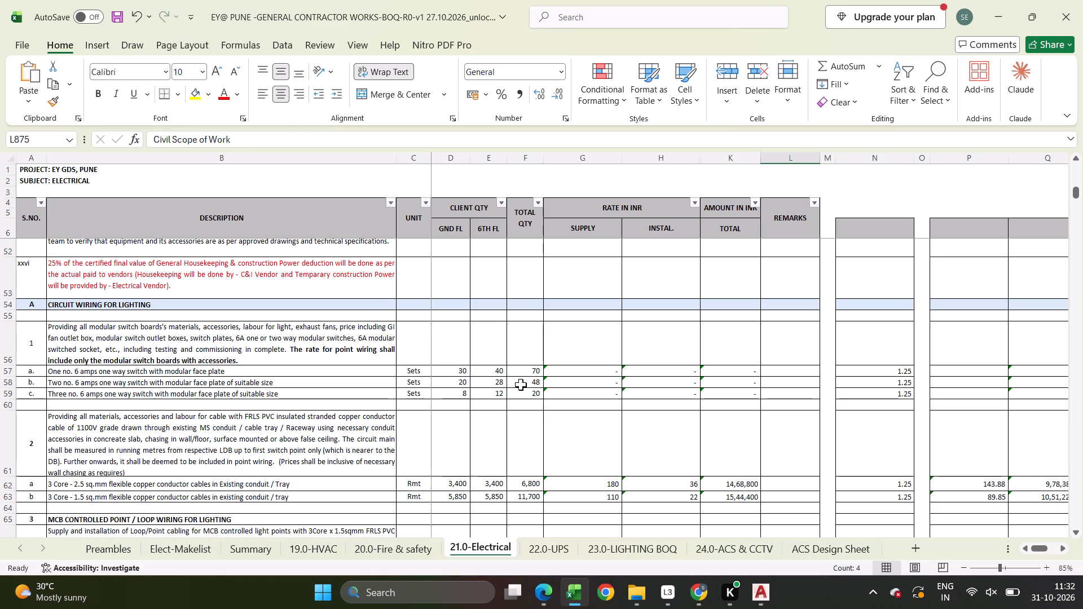
Enter the remark "Only Switch Socket Considered" for item 1a, the one no. 6 amps one way switch, in row 57.
{"action": "left_click", "coordinate": [784, 370]}
{"action": "type", "text": "Only Switch Sco"}
{"action": "key", "text": "BackSpace"}
{"action": "key", "text": "BackSpace"}
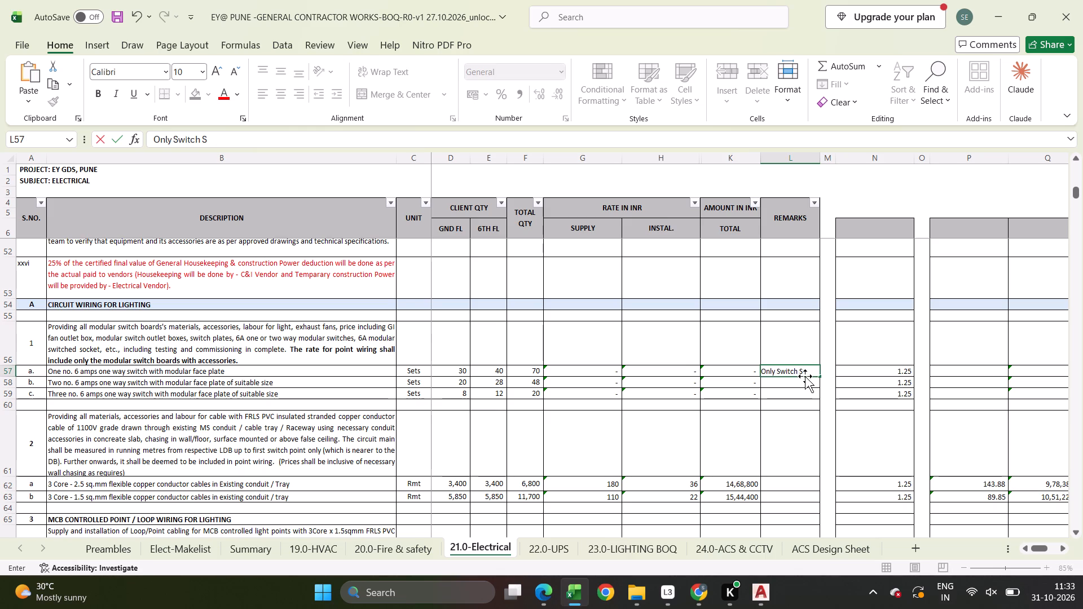
{"action": "type", "text": "ocket Considered"}
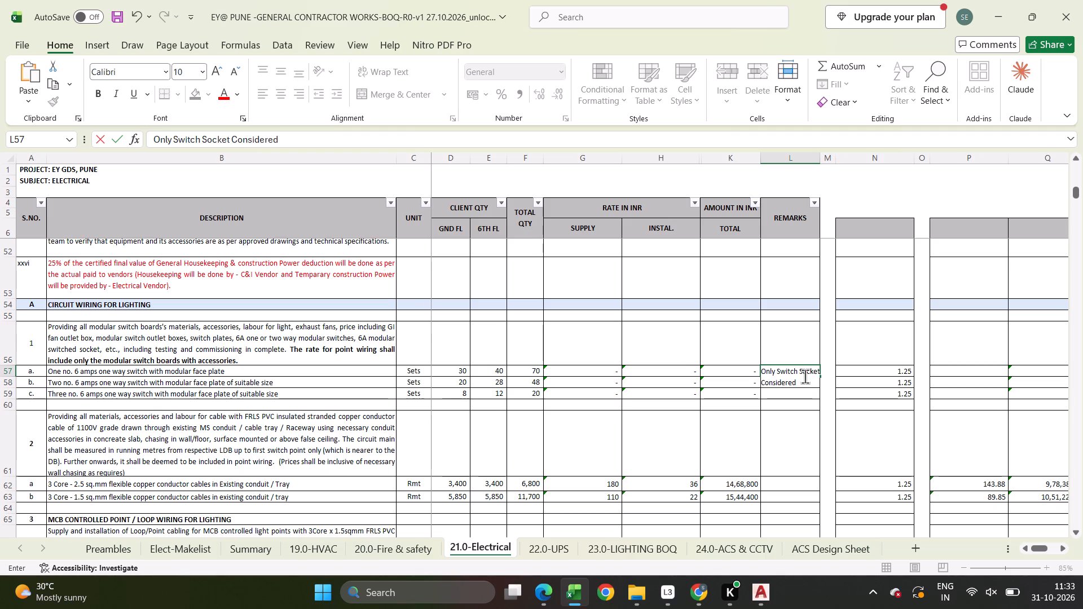
{"action": "key", "text": "Return"}
Fill the row 57 remark down to items 1b and 1c, the two and three no. 6 amps switches in rows 58 and 59.
{"action": "key", "text": "Up"}
{"action": "key", "text": "shift+Down"}
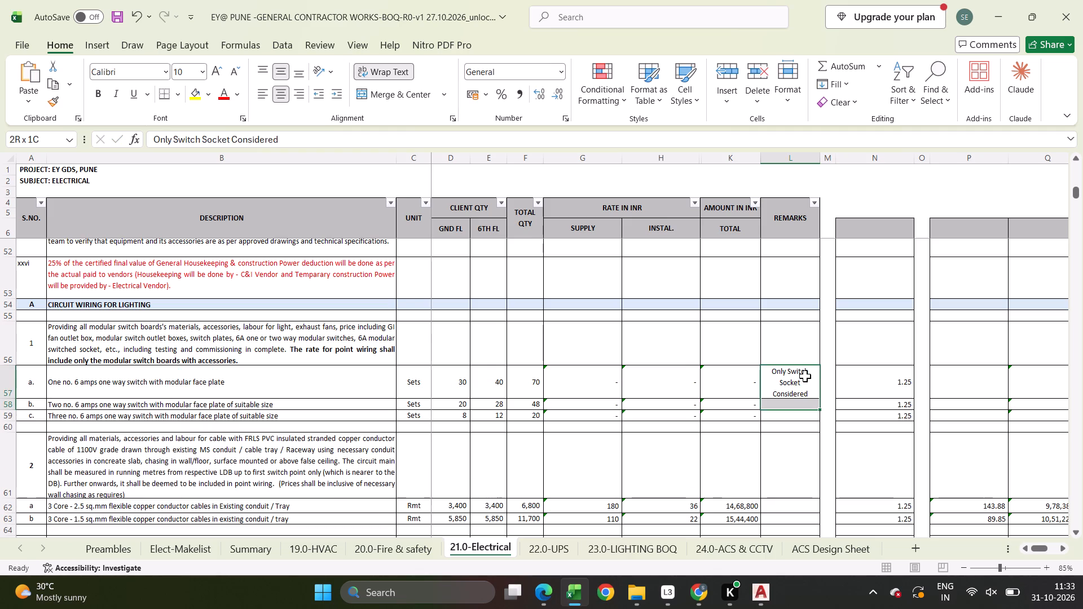
{"action": "key", "text": "Up"}
{"action": "key", "text": "Down"}
{"action": "key", "text": "shift+Down"}
{"action": "key", "text": "shift+Down"}
{"action": "key", "text": "ctrl+d"}
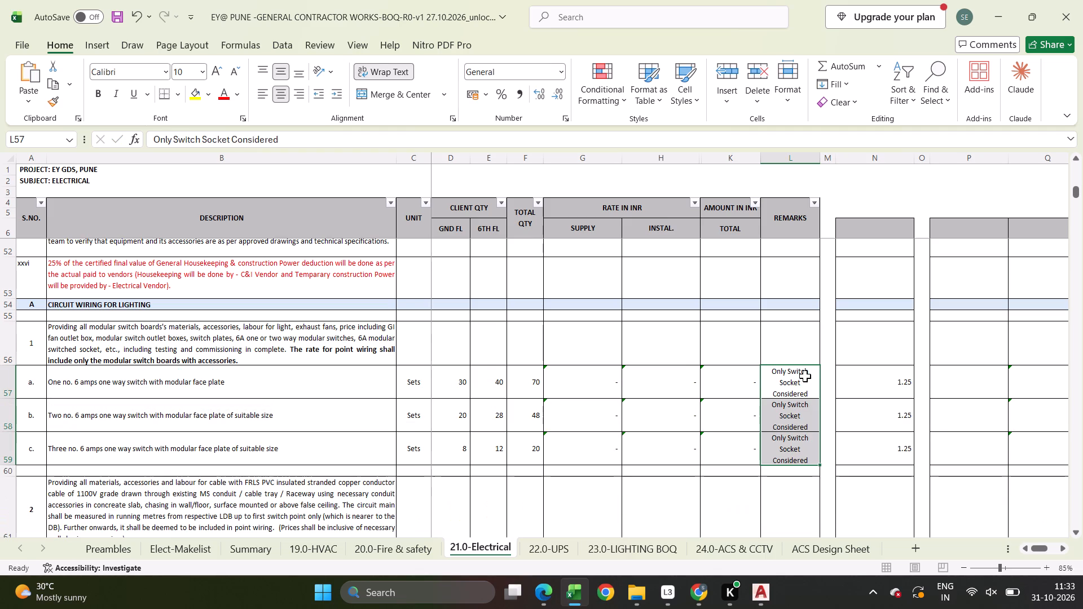
Left-align the remarks of the three switch items in L57:L59.
{"action": "left_click", "coordinate": [253, 92]}
{"action": "left_click", "coordinate": [261, 95]}
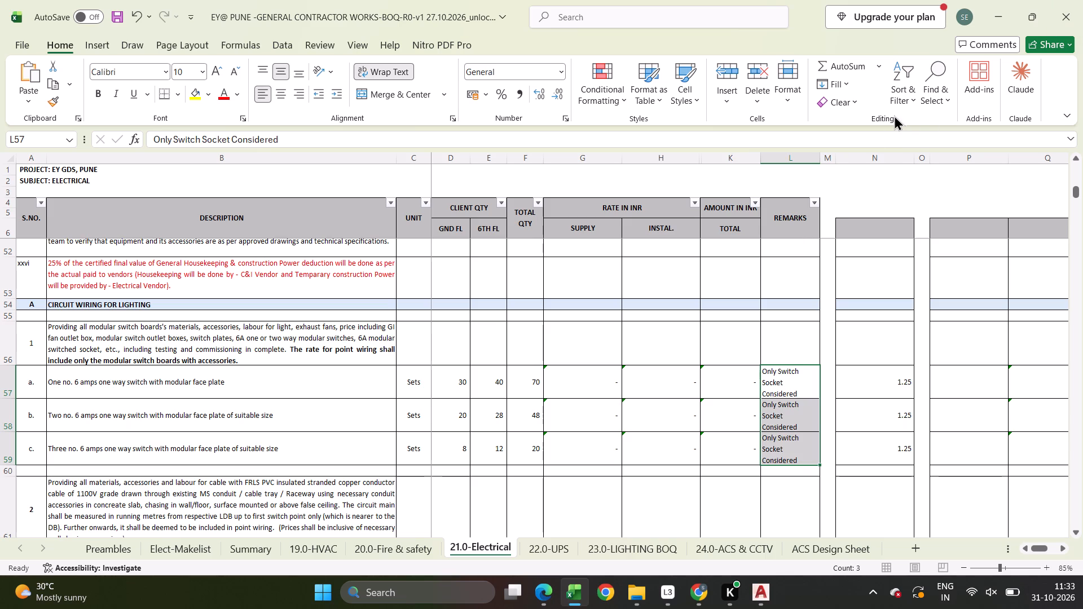
Select the empty column P cell of the one no. 6 amps switch item in row 57.
{"action": "left_click", "coordinate": [960, 377]}
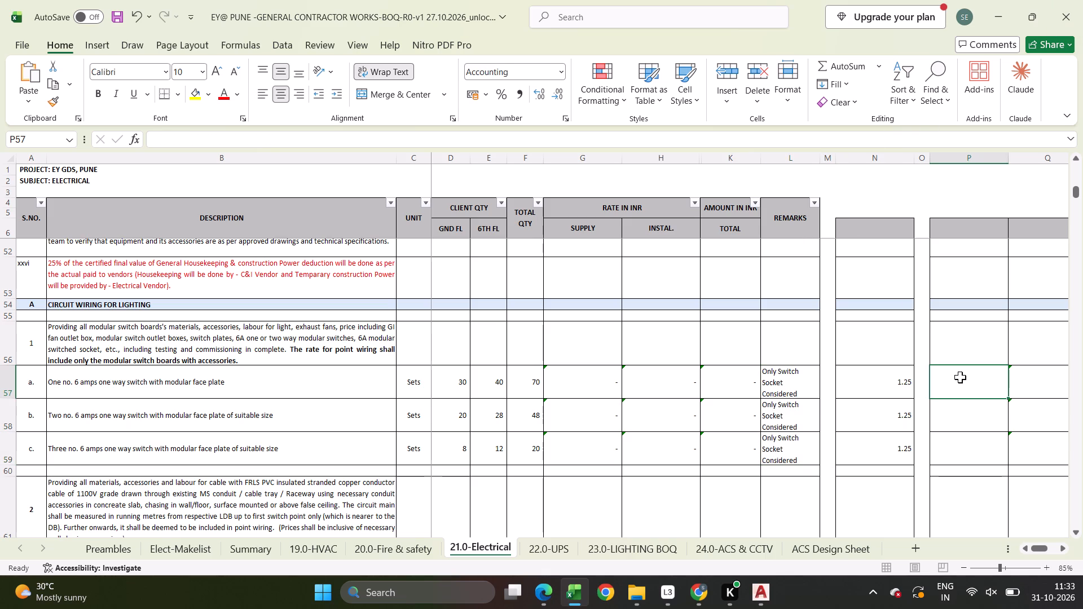
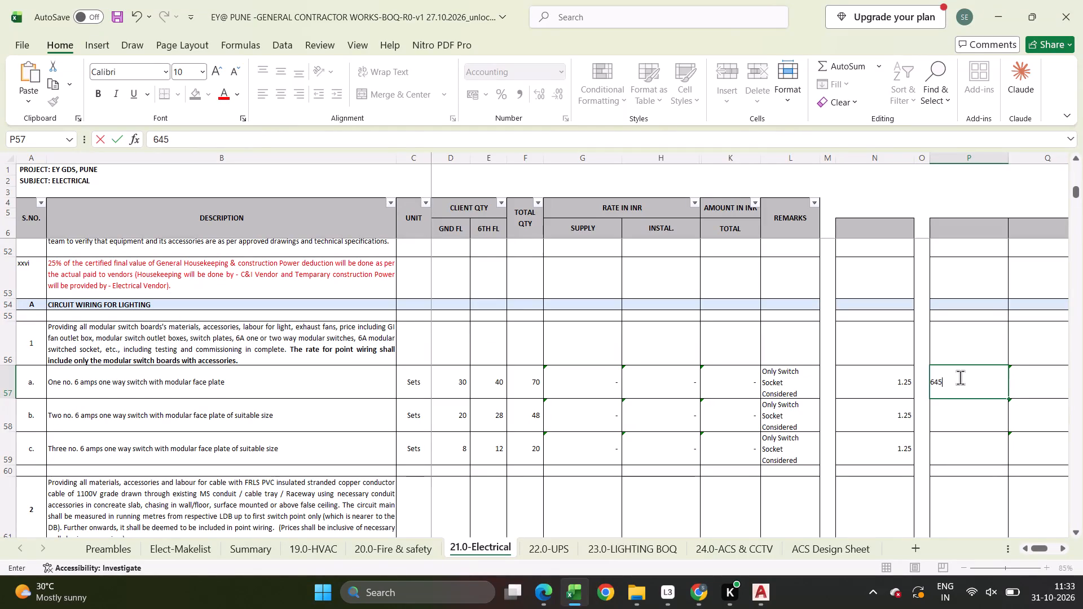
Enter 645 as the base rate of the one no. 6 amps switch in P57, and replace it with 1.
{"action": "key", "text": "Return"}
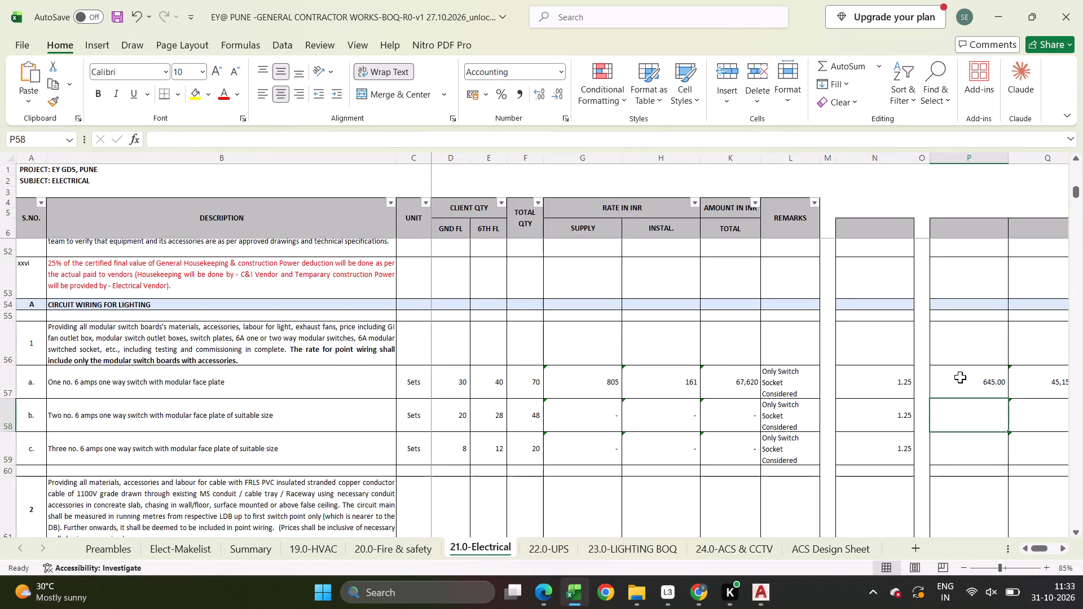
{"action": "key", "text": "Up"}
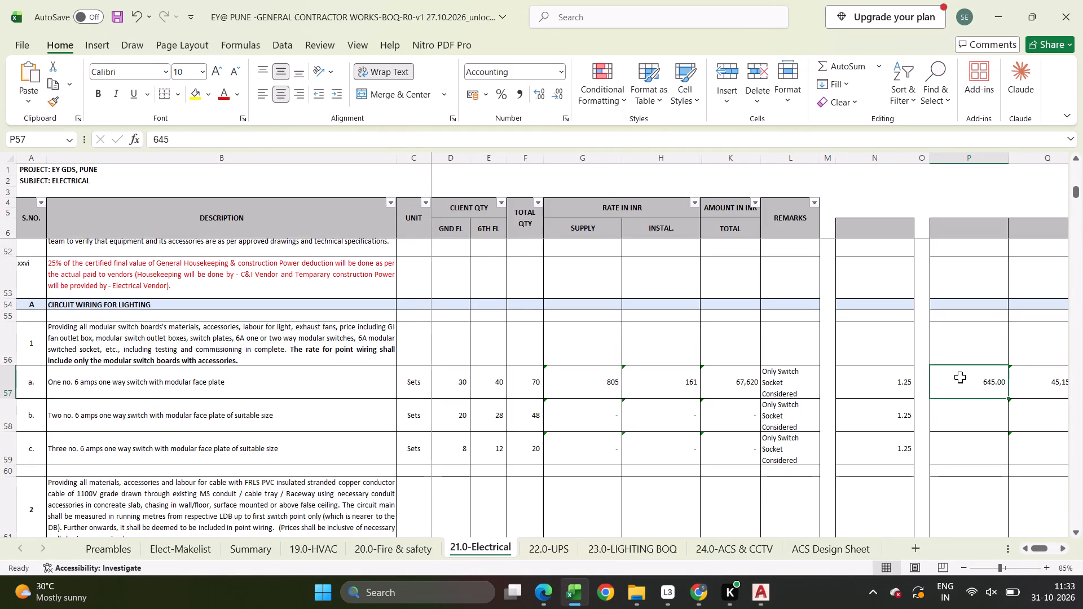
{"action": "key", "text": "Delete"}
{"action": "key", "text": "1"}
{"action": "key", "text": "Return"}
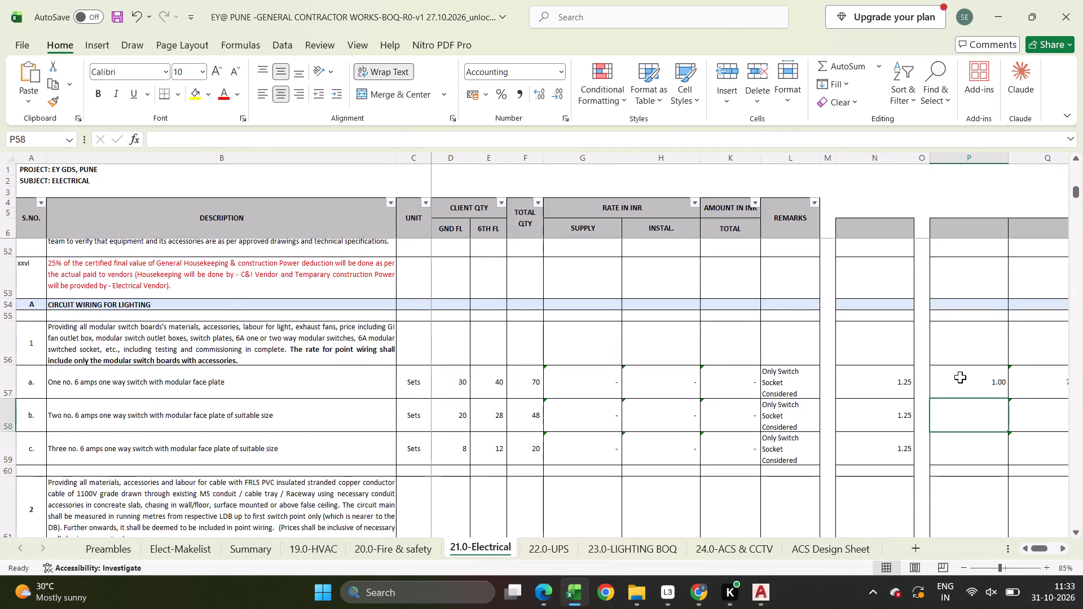
Copy the rate build-up P81:Y81 of the 6A, 3 pin round socket item into the three switch items in rows 57 to 59.
{"action": "key", "text": "Up"}
{"action": "key", "text": "ctrl+Down"}
{"action": "key", "text": "ctrl+Down"}
{"action": "key", "text": "ctrl+Down"}
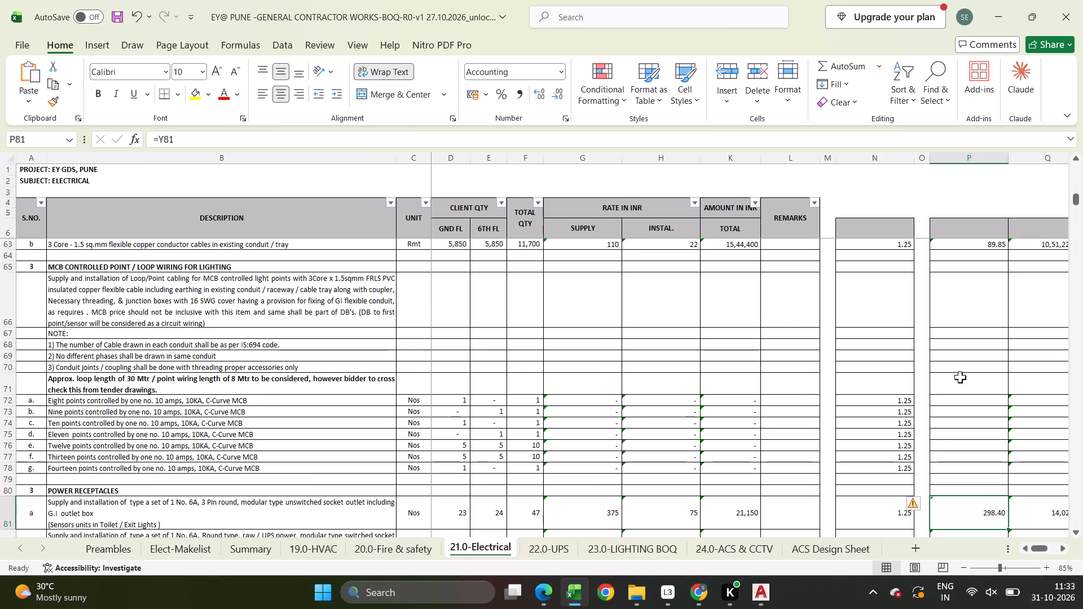
{"action": "key", "text": "ctrl+shift+Right"}
{"action": "key", "text": "ctrl+shift+Right"}
{"action": "key", "text": "ctrl+shift+Right"}
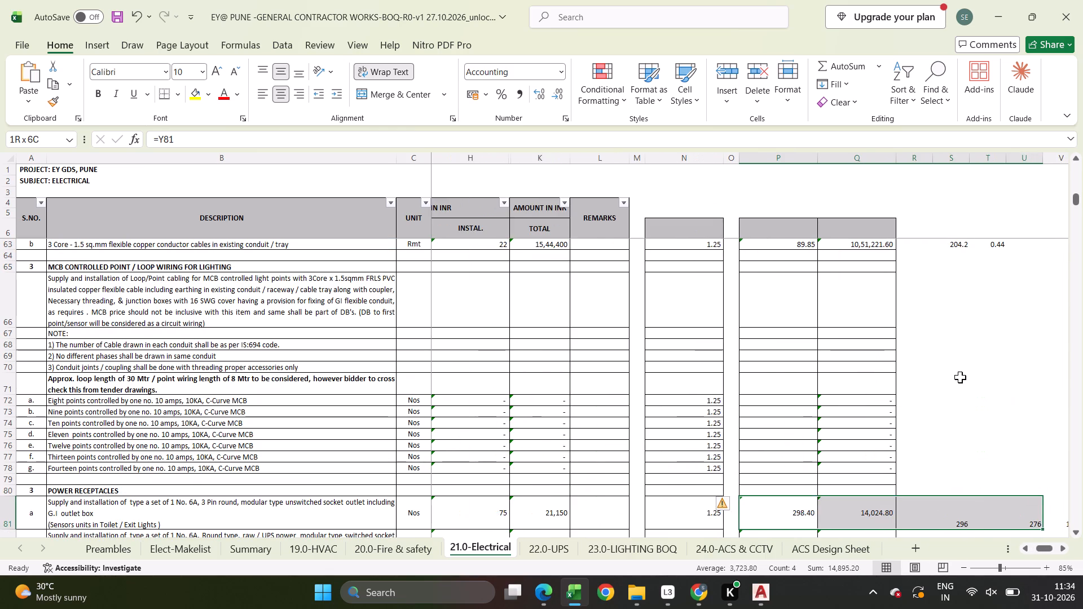
{"action": "key", "text": "ctrl+shift+Right"}
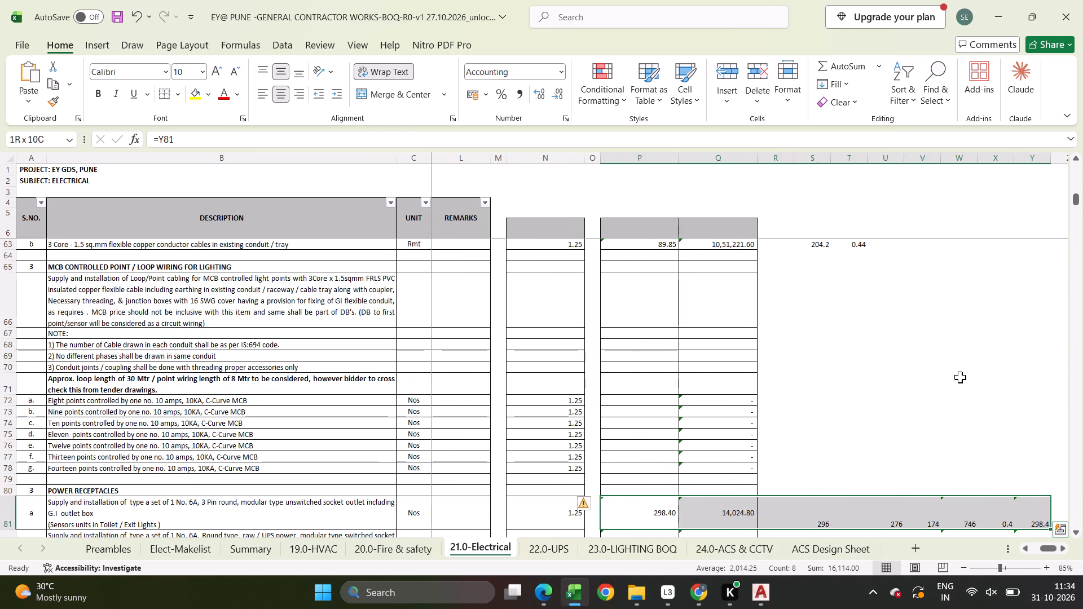
{"action": "key", "text": "ctrl+c"}
{"action": "key", "text": "ctrl+Up"}
{"action": "key", "text": "ctrl+Up"}
{"action": "key", "text": "ctrl+Up"}
{"action": "key", "text": "ctrl+Up"}
{"action": "key", "text": "ctrl+Up"}
{"action": "key", "text": "ctrl+Down"}
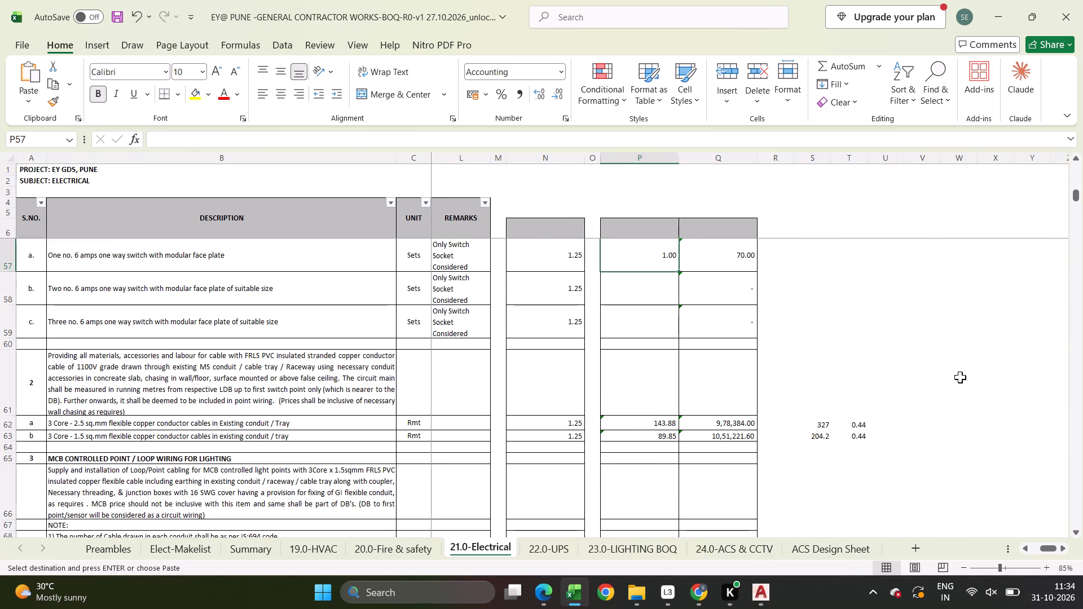
{"action": "key", "text": "Down"}
{"action": "key", "text": "Up"}
{"action": "key", "text": "ctrl+v"}
{"action": "key", "text": "Down"}
{"action": "key", "text": "ctrl+v"}
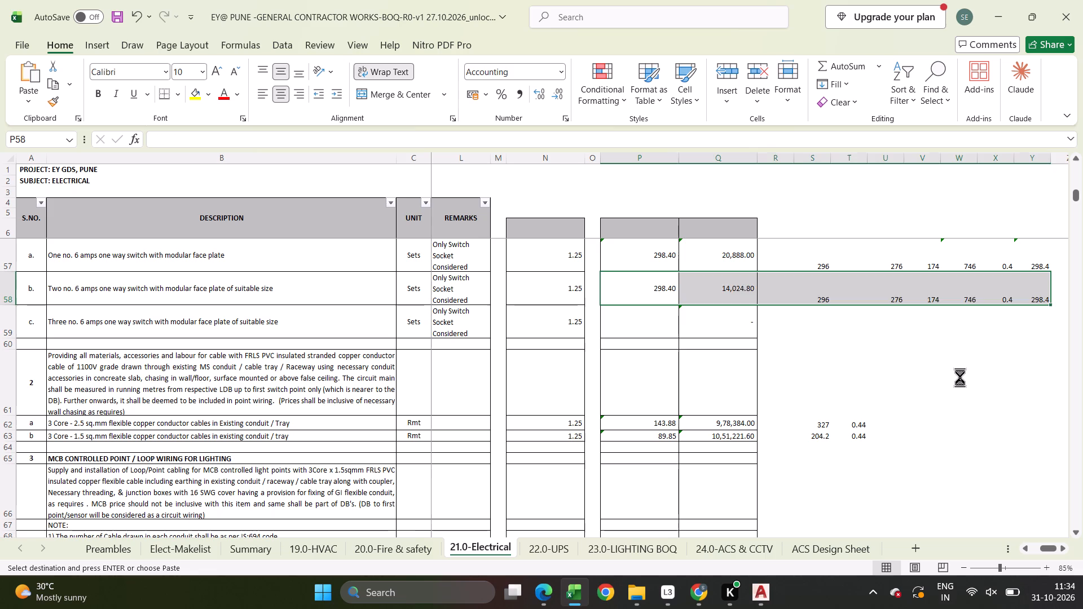
{"action": "key", "text": "Down"}
{"action": "key", "text": "ctrl+v"}
Clear the copied column S component values in S57:S59 for the three switch items.
{"action": "key", "text": "Up"}
{"action": "key", "text": "Up"}
{"action": "key", "text": "Right"}
{"action": "key", "text": "Up"}
{"action": "key", "text": "Right"}
{"action": "key", "text": "Down"}
{"action": "key", "text": "Right"}
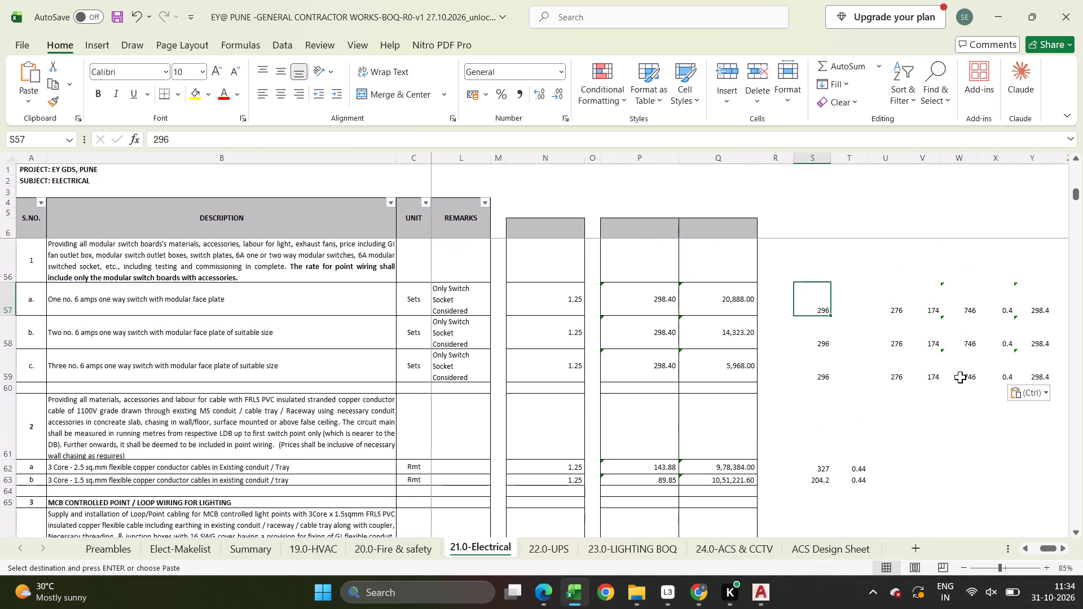
{"action": "key", "text": "shift+Down"}
{"action": "key", "text": "shift+Down"}
{"action": "key", "text": "Delete"}
Select the column U component cell of the one no. 6 amps switch in row 57 and switch to another open window.
{"action": "key", "text": "Right"}
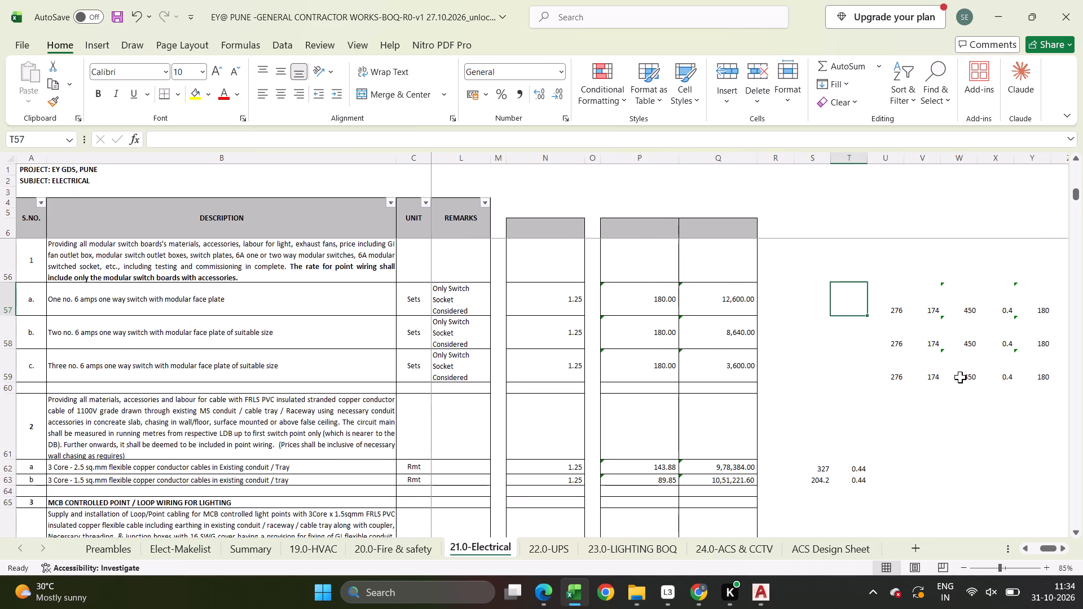
{"action": "key", "text": "Right"}
{"action": "key", "text": "alt+Tab"}
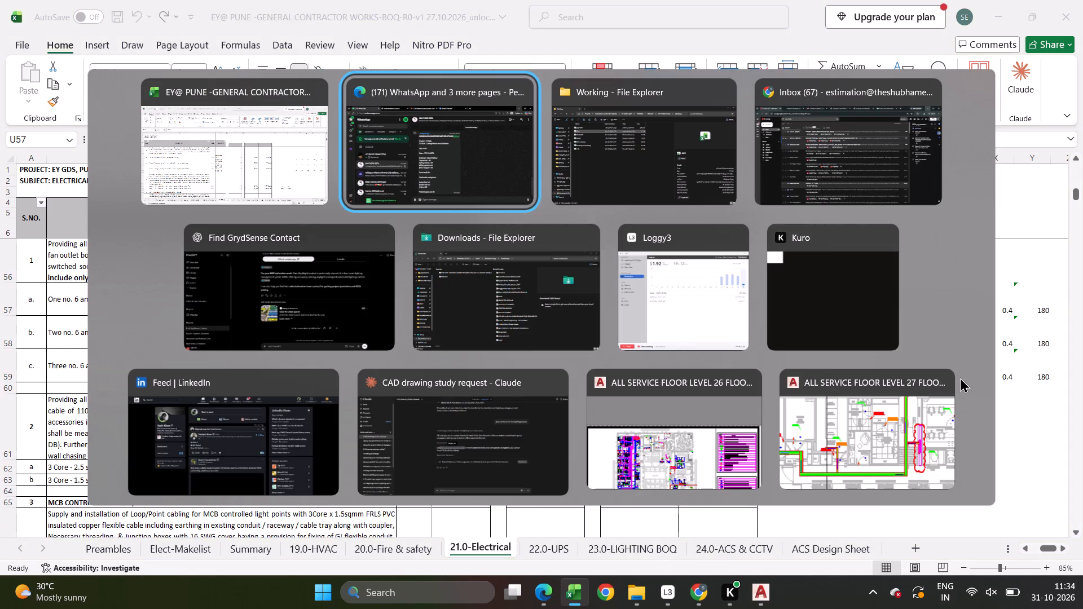
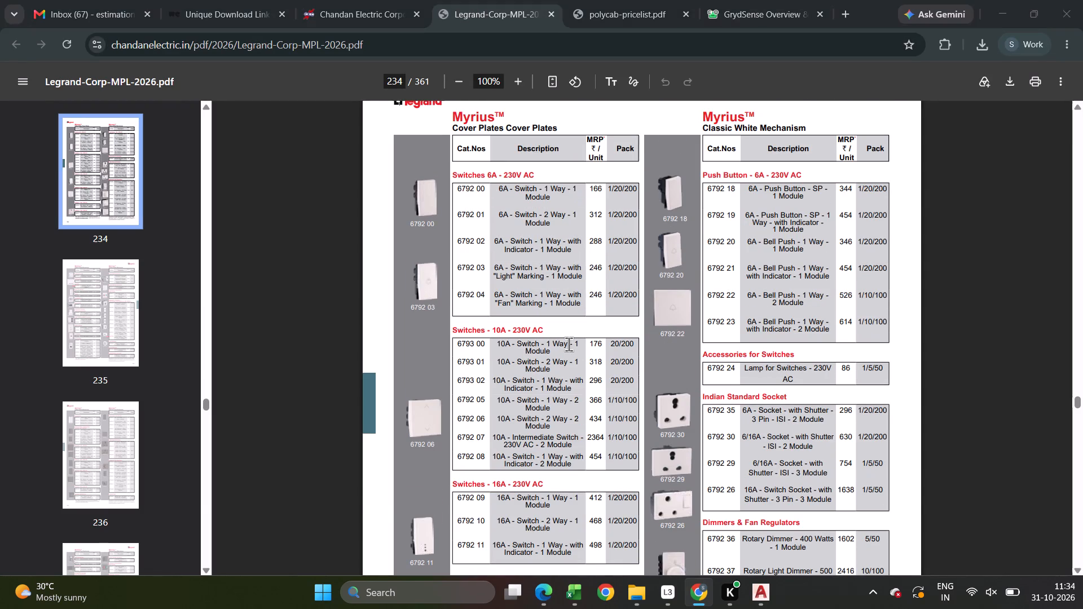
Enter the Legrand 6A one-way switch price for the one, two and three switch items in U57:U59 as 166, =166*2 and =166*3.
{"action": "key", "text": "alt+Tab"}
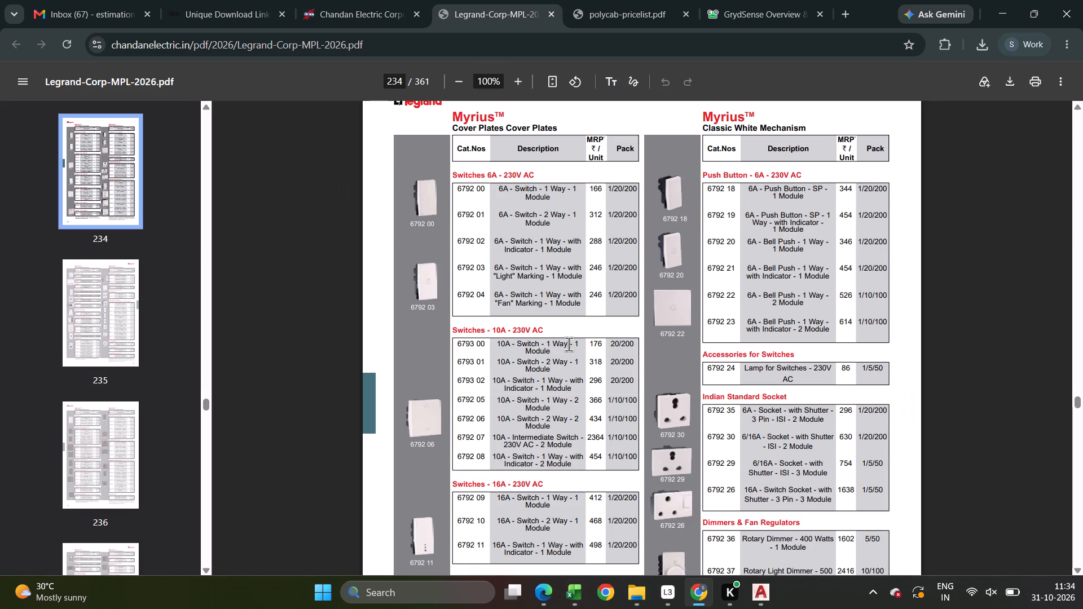
{"action": "key", "text": "alt+Tab"}
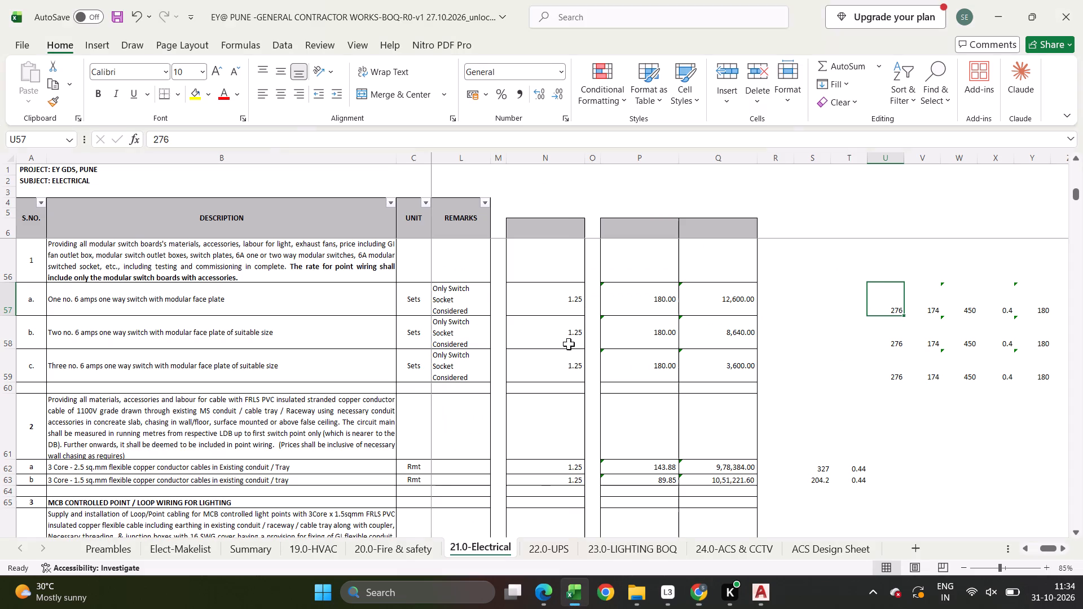
{"action": "type", "text": "166"}
{"action": "key", "text": "Return"}
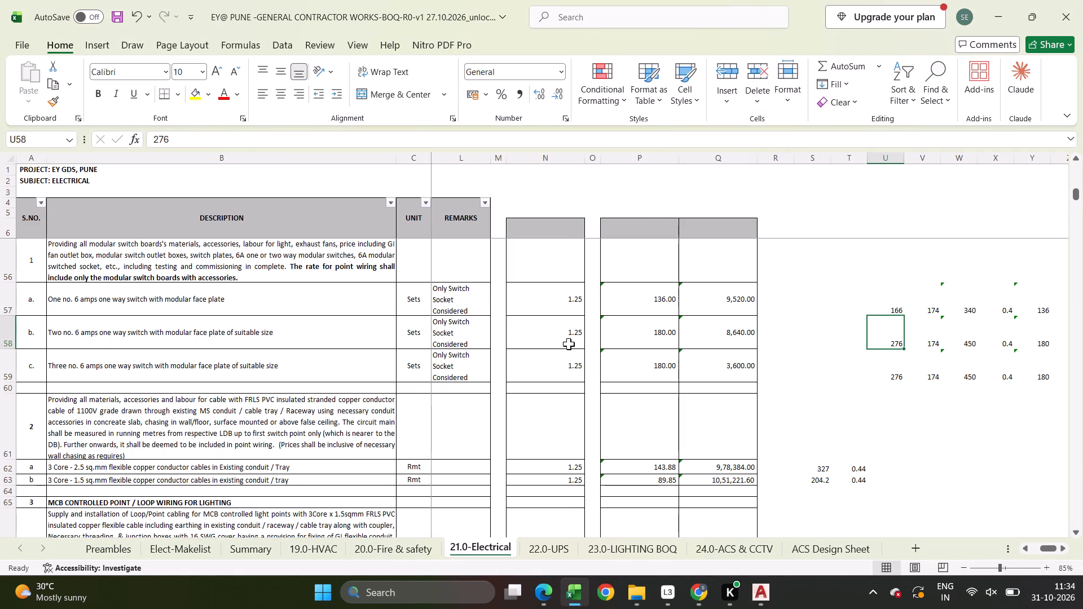
{"action": "type", "text": "=166*2"}
{"action": "key", "text": "Return"}
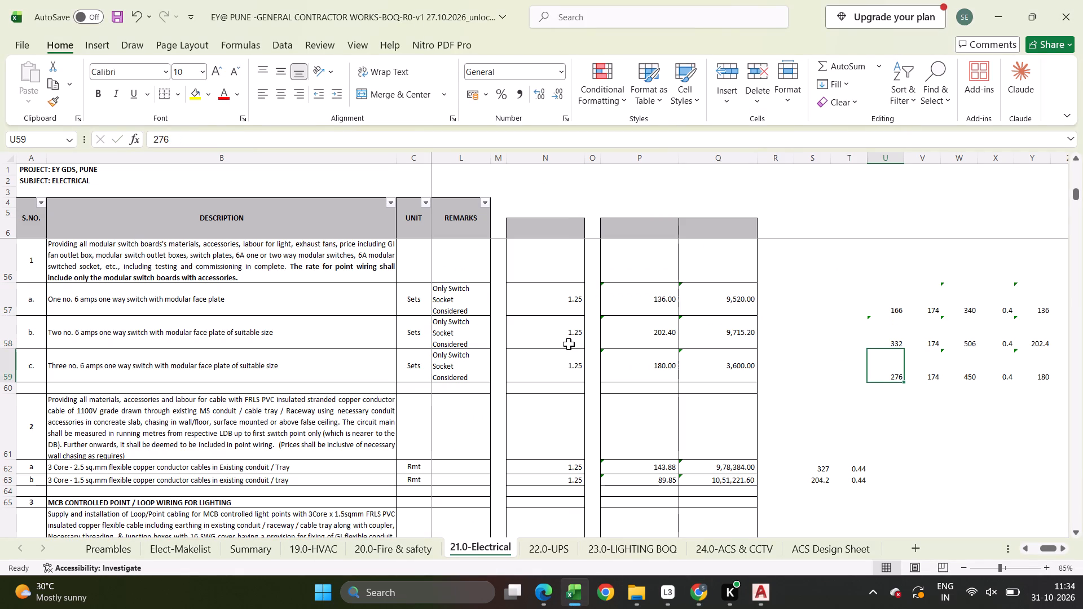
{"action": "type", "text": "=166*3"}
{"action": "key", "text": "Return"}
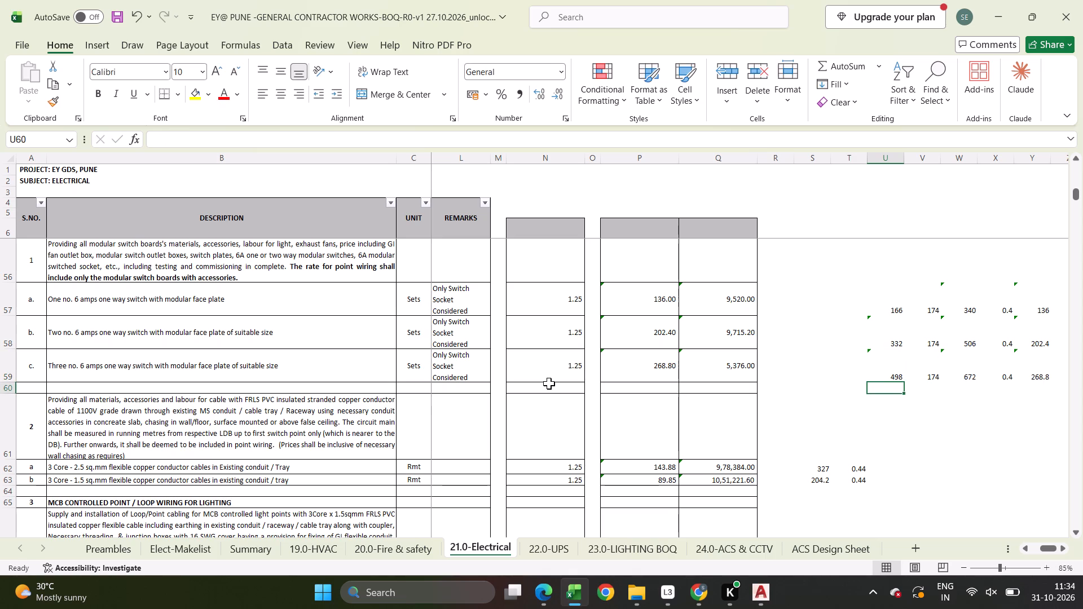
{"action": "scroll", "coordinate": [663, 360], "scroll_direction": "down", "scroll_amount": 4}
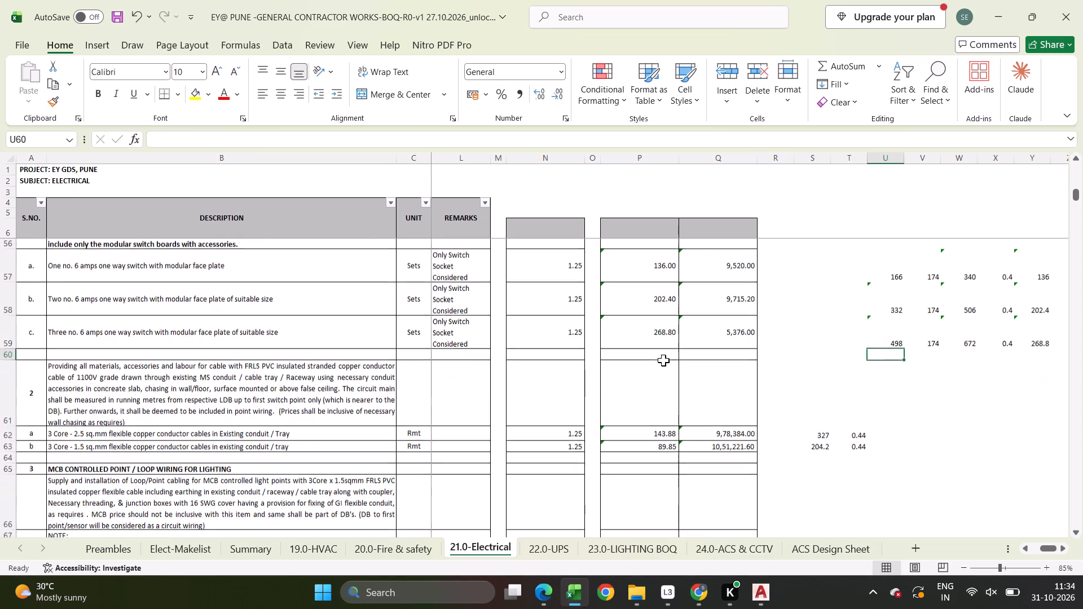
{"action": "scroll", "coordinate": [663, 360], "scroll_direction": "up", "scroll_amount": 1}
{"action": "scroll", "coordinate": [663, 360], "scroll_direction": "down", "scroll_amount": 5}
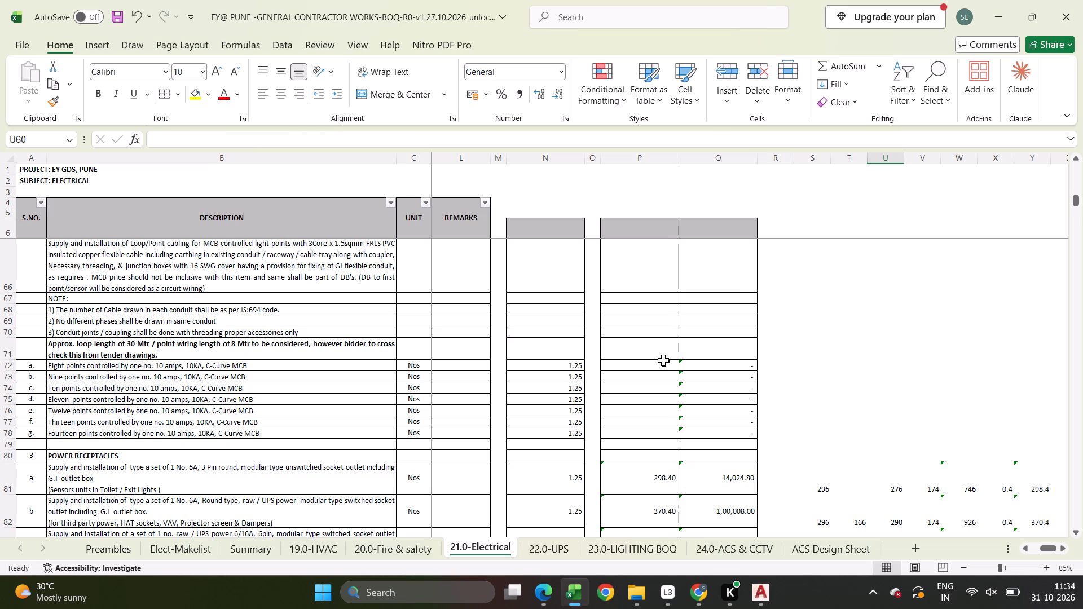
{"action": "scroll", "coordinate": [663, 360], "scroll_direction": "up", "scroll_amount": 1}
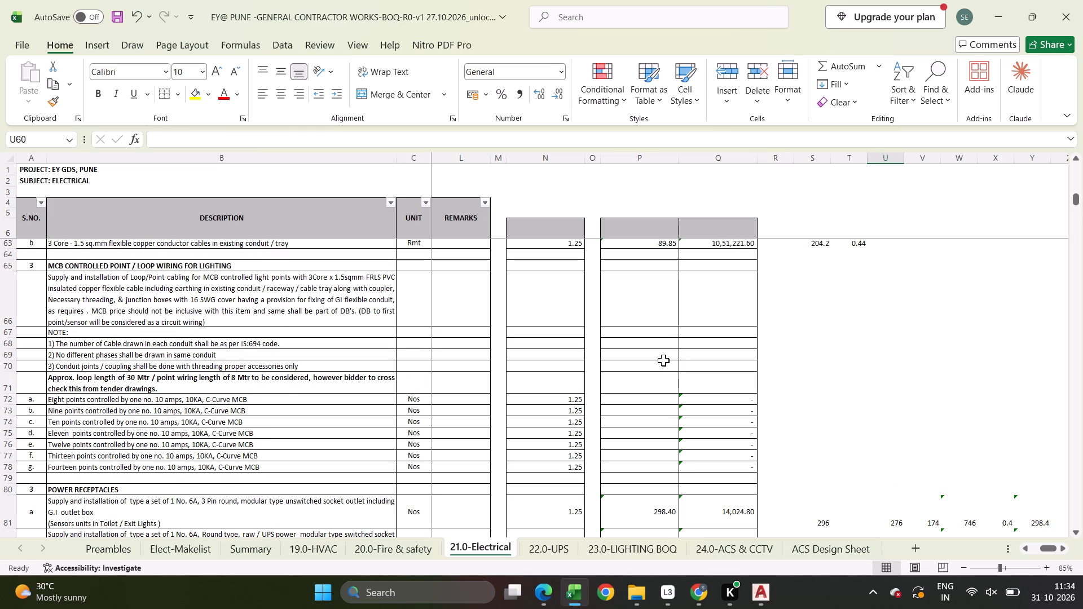
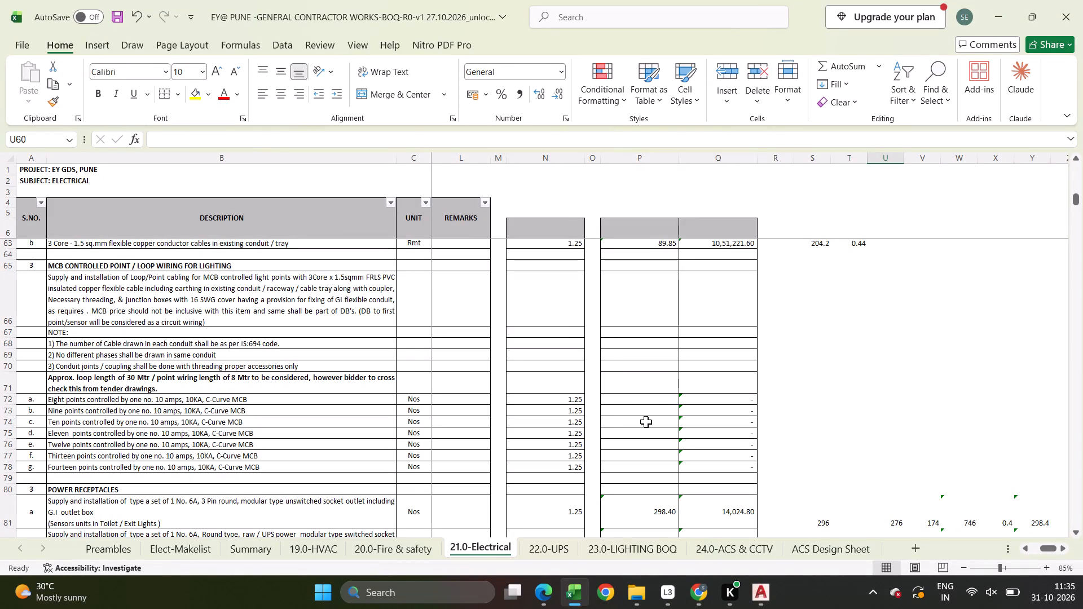
Select the empty rate cell P72 of the eight-point MCB-controlled lighting wiring item.
{"action": "left_click", "coordinate": [654, 395]}
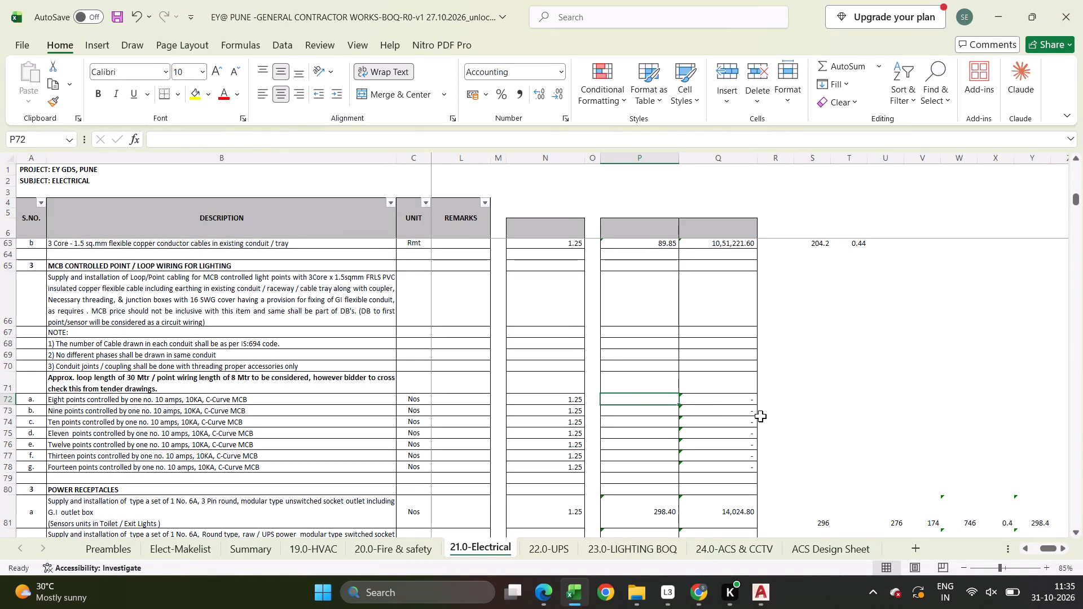
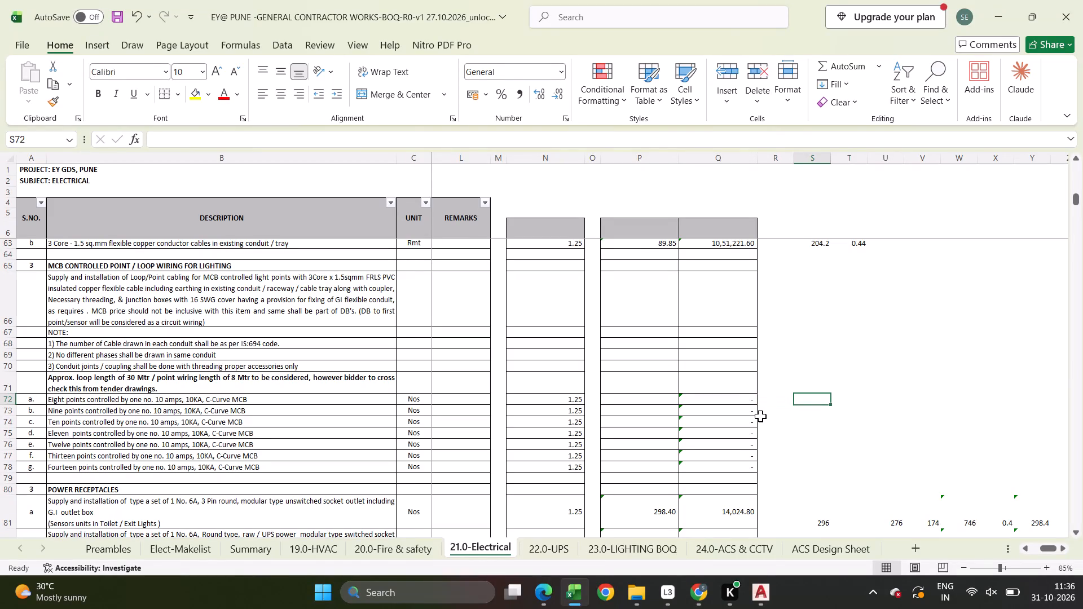
For the eight-point lighting wiring item, enter the loop length 30 in S72 and the point wiring formula =8*7 in T72.
{"action": "type", "text": "30"}
{"action": "key", "text": "Right"}
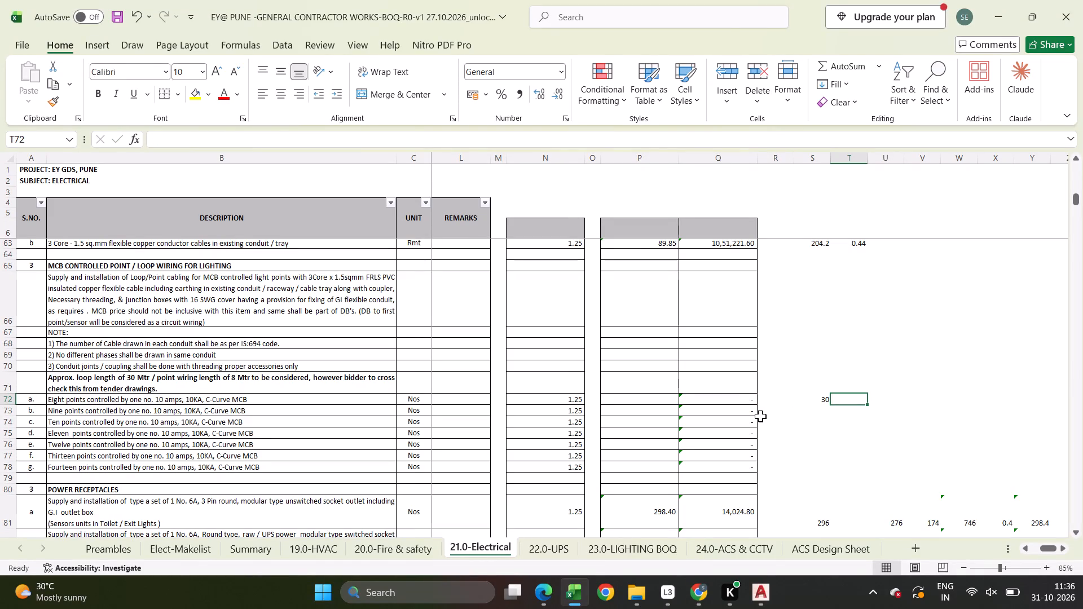
{"action": "type", "text": "=8*7"}
{"action": "key", "text": "Return"}
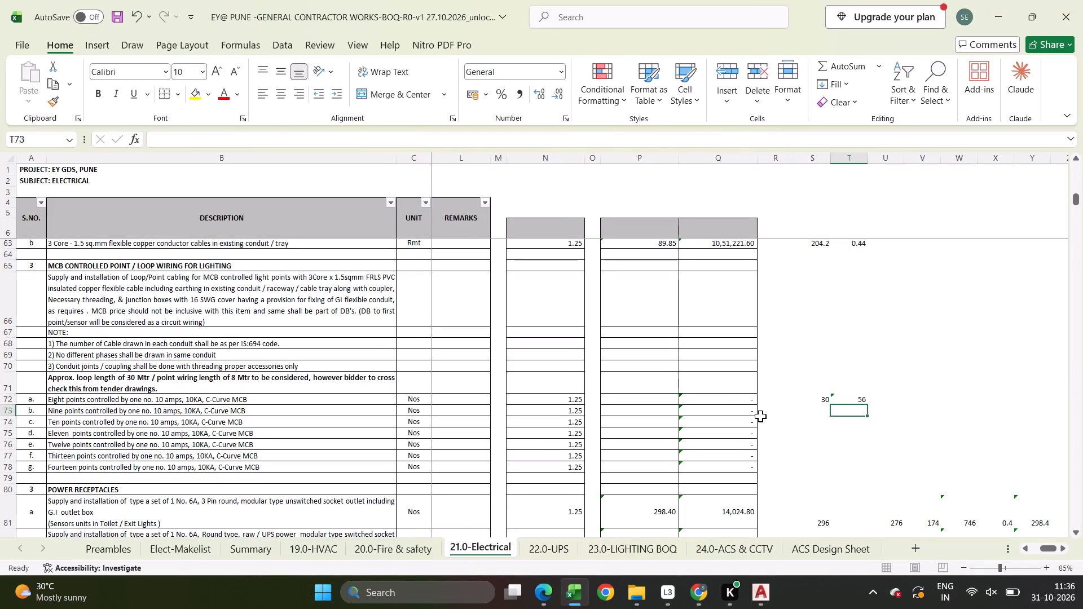
Total the eight-point item's point wiring and loop lengths in U72 with the formula =T72+S72.
{"action": "key", "text": "Up"}
{"action": "key", "text": "Right"}
{"action": "key", "text": "equal"}
{"action": "key", "text": "Left"}
{"action": "key", "text": "plus"}
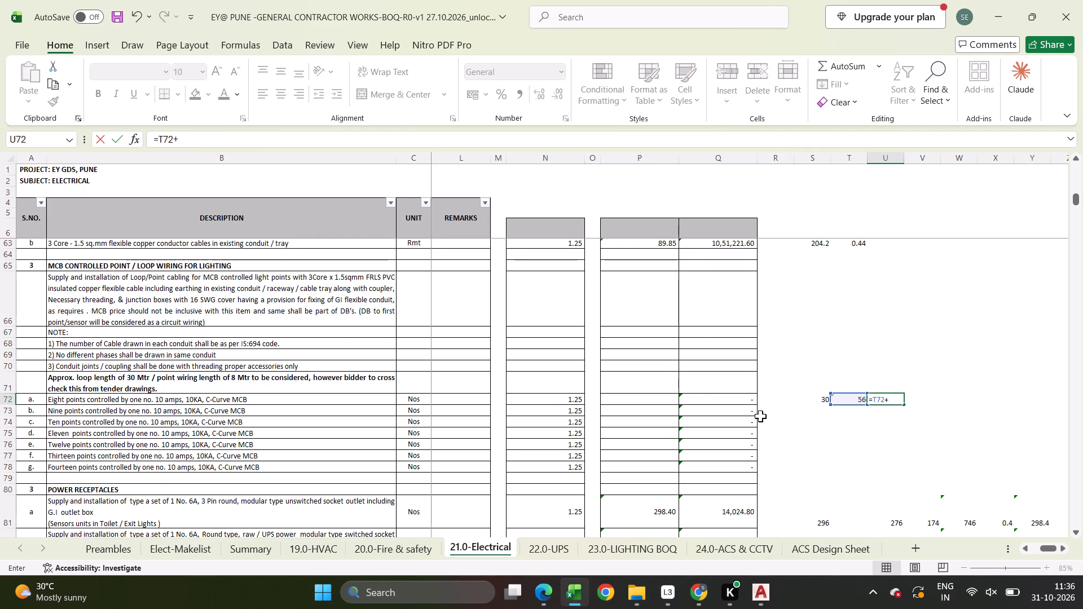
{"action": "key", "text": "Left"}
{"action": "key", "text": "Left"}
{"action": "key", "text": "Return"}
{"action": "key", "text": "Up"}
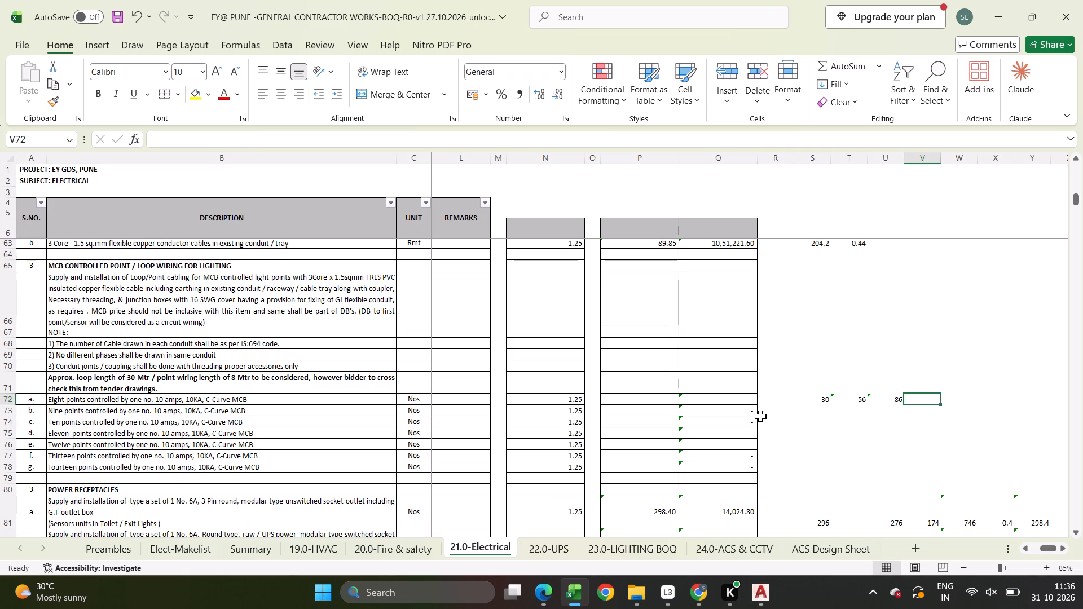
Switch to the Chrome window holding the supplier price lists.
{"action": "key", "text": "alt+Tab"}
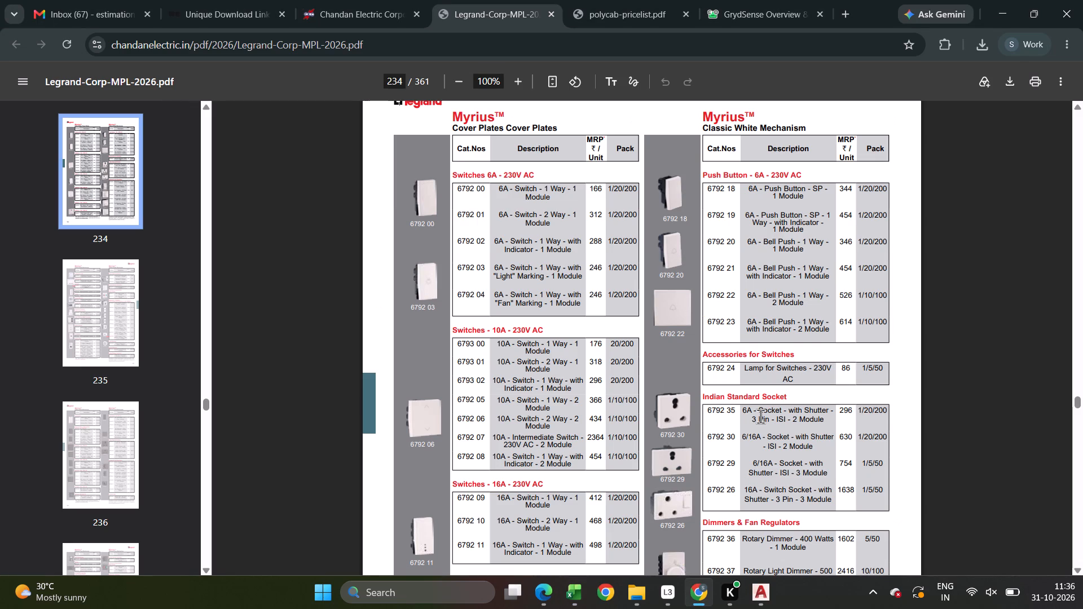
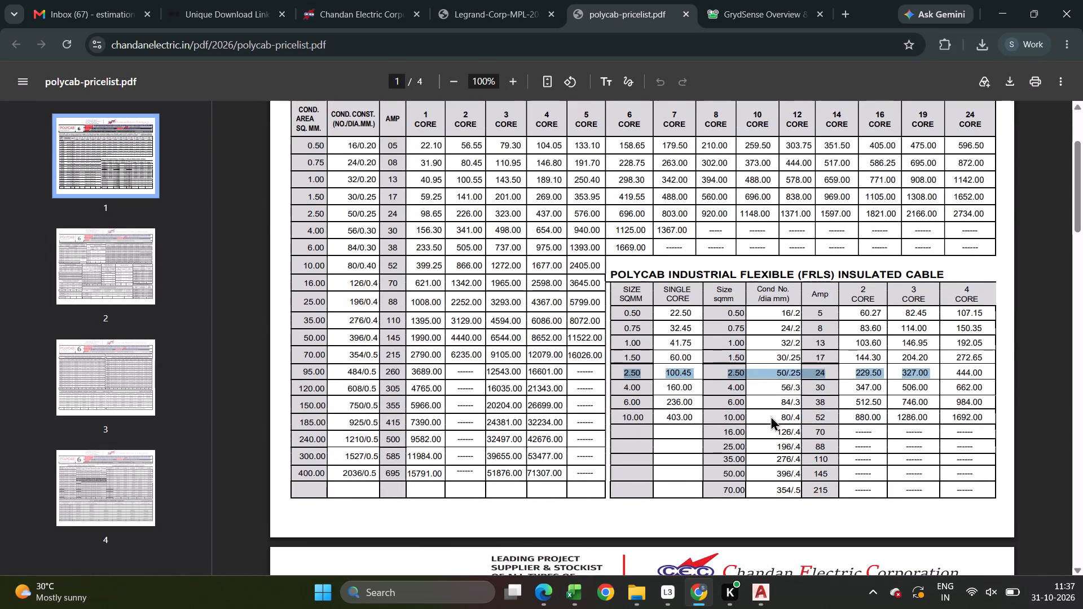
Back in the Excel BOQ, enter cable price 204.50 in V72 and the formula =V72*.44 in W72 for the eight-point item.
{"action": "key", "text": "alt+Tab"}
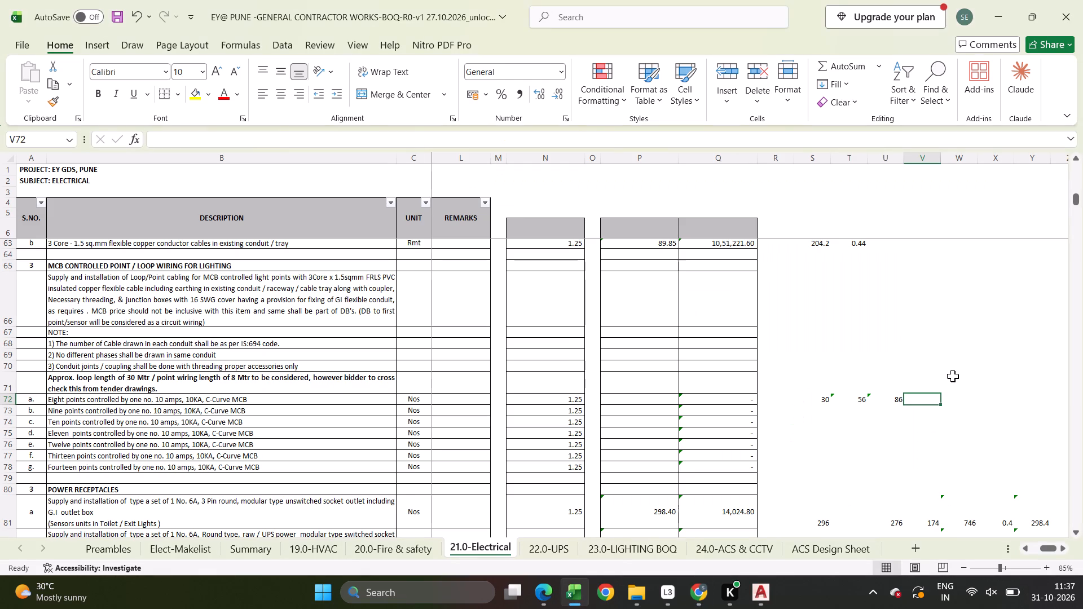
{"action": "type", "text": "204.50"}
{"action": "key", "text": "Right"}
{"action": "key", "text": "equal"}
{"action": "key", "text": "Left"}
{"action": "key", "text": "asterisk"}
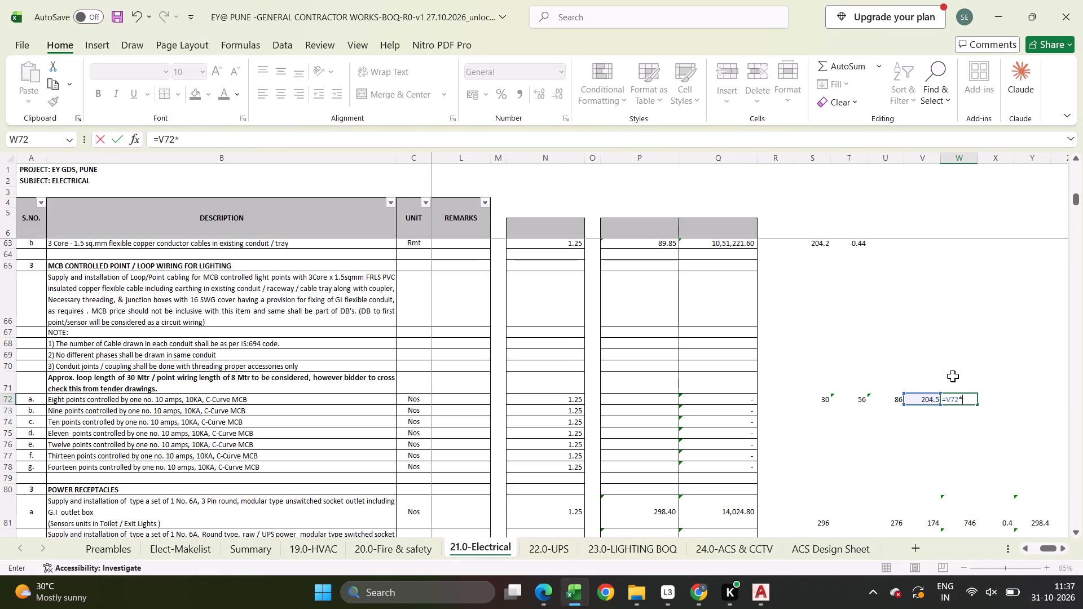
{"action": "type", "text": "..44"}
{"action": "key", "text": "BackSpace"}
{"action": "key", "text": "BackSpace"}
{"action": "key", "text": "BackSpace"}
{"action": "type", "text": "44"}
{"action": "key", "text": "Return"}
Calculate the eight-point item's wiring cost in X72 with the formula =W72*U72.
{"action": "key", "text": "Up"}
{"action": "key", "text": "Right"}
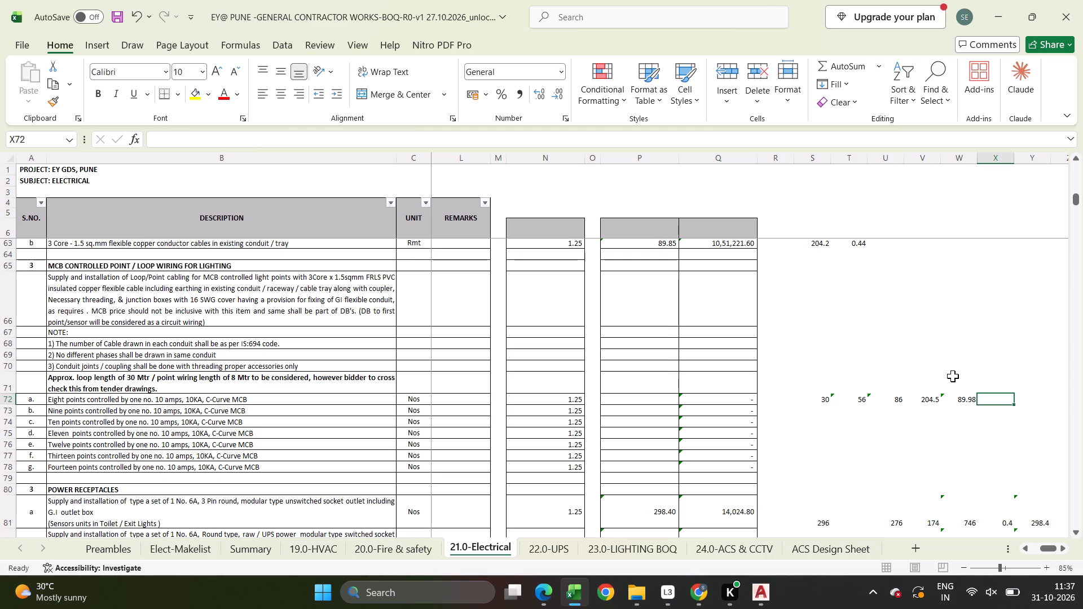
{"action": "key", "text": "equal"}
{"action": "key", "text": "Left"}
{"action": "key", "text": "asterisk"}
{"action": "key", "text": "Left"}
{"action": "key", "text": "Left"}
{"action": "key", "text": "Left"}
{"action": "key", "text": "Return"}
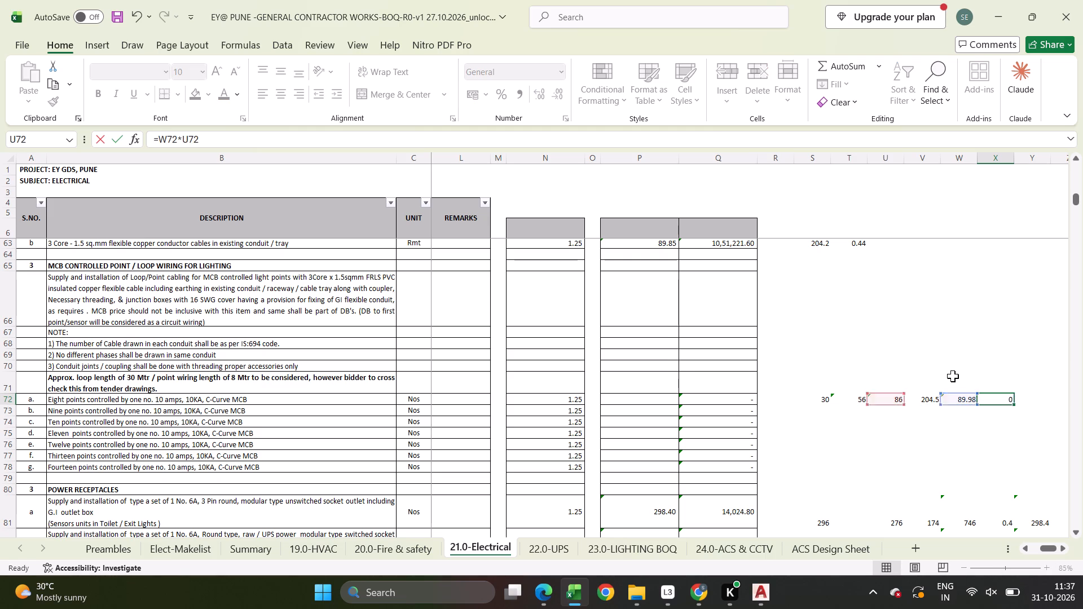
Link the eight-point item's rate cell P72 to its wiring cost with the formula =X72.
{"action": "key", "text": "Up"}
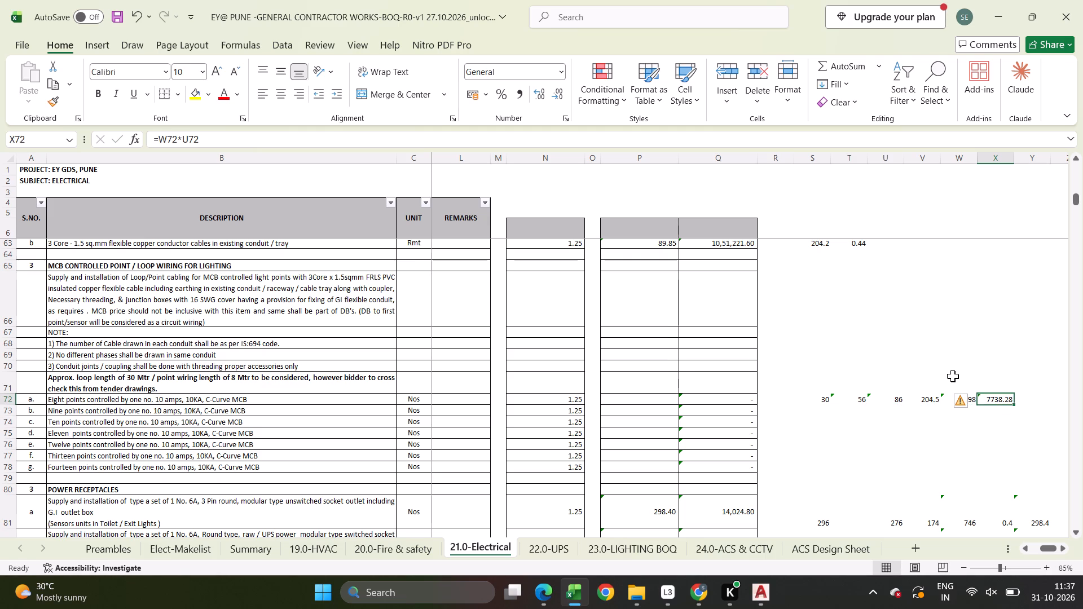
{"action": "key", "text": "Left"}
{"action": "key", "text": "Left"}
{"action": "key", "text": "Left"}
{"action": "key", "text": "Left"}
{"action": "key", "text": "Left"}
{"action": "key", "text": "Left"}
{"action": "key", "text": "Left"}
{"action": "key", "text": "Left"}
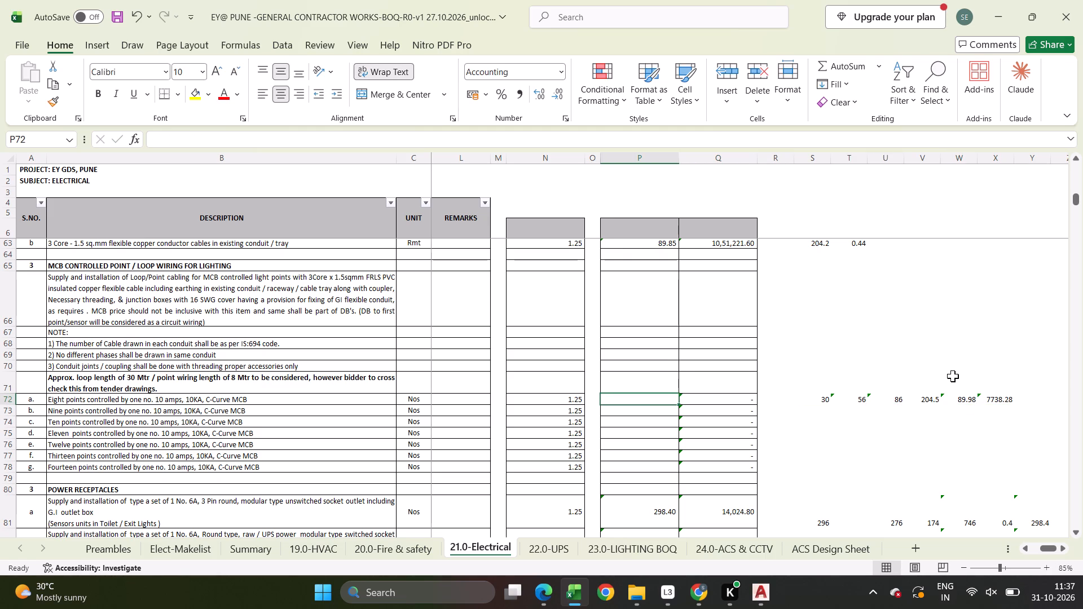
{"action": "key", "text": "equal"}
{"action": "key", "text": "Right"}
{"action": "key", "text": "Right"}
{"action": "key", "text": "Right"}
{"action": "key", "text": "Right"}
{"action": "key", "text": "Right"}
{"action": "key", "text": "Right"}
{"action": "key", "text": "Right"}
{"action": "key", "text": "Right"}
{"action": "key", "text": "Return"}
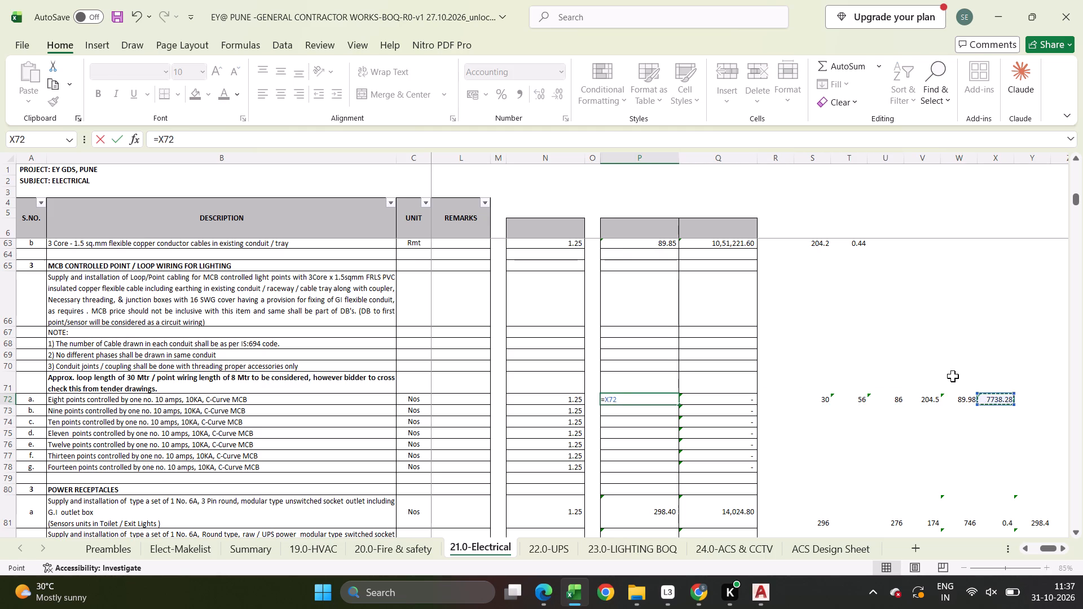
Fill the P72 rate formula down through P78 for the nine- to fourteen-point items.
{"action": "key", "text": "Up"}
{"action": "key", "text": "shift+Down"}
{"action": "key", "text": "shift+Down"}
{"action": "key", "text": "shift+Down"}
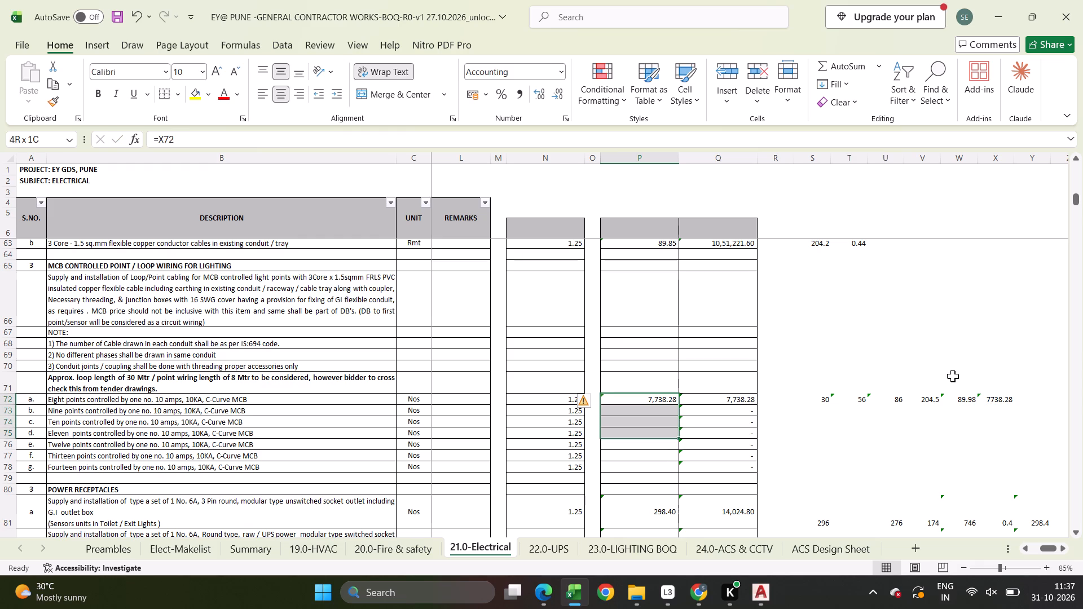
{"action": "key", "text": "shift+Down"}
{"action": "key", "text": "shift+Down"}
{"action": "key", "text": "shift+Down"}
{"action": "key", "text": "ctrl+d"}
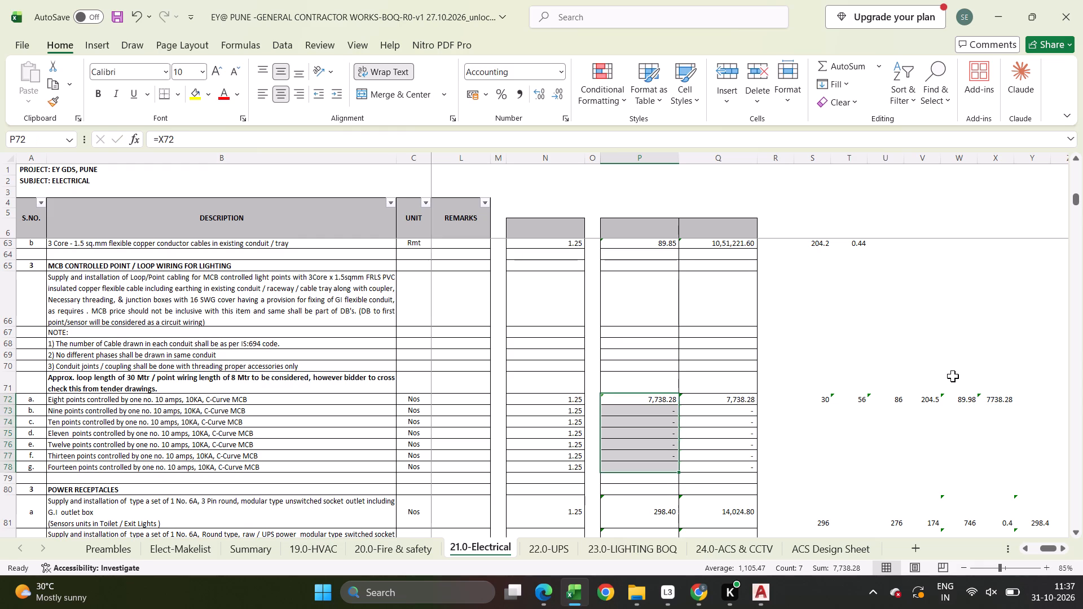
Fill the rate build-up in S72:X72 down through row 78 for the remaining point wiring items.
{"action": "key", "text": "Right"}
{"action": "key", "text": "Right"}
{"action": "key", "text": "Right"}
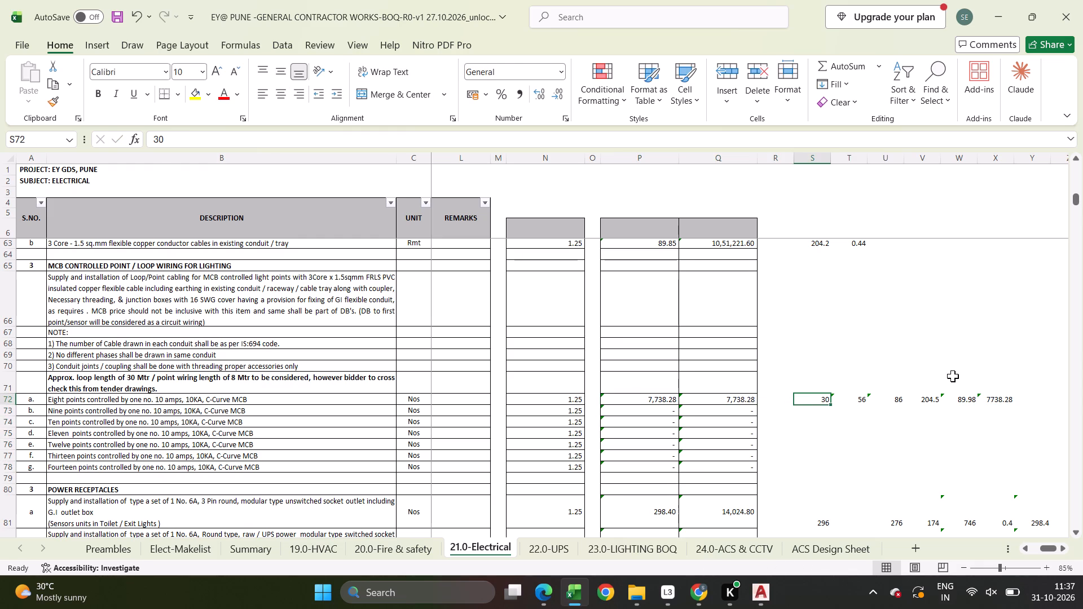
{"action": "key", "text": "ctrl+shift+Right"}
{"action": "key", "text": "shift+Down"}
{"action": "key", "text": "shift+Down"}
{"action": "key", "text": "shift+Down"}
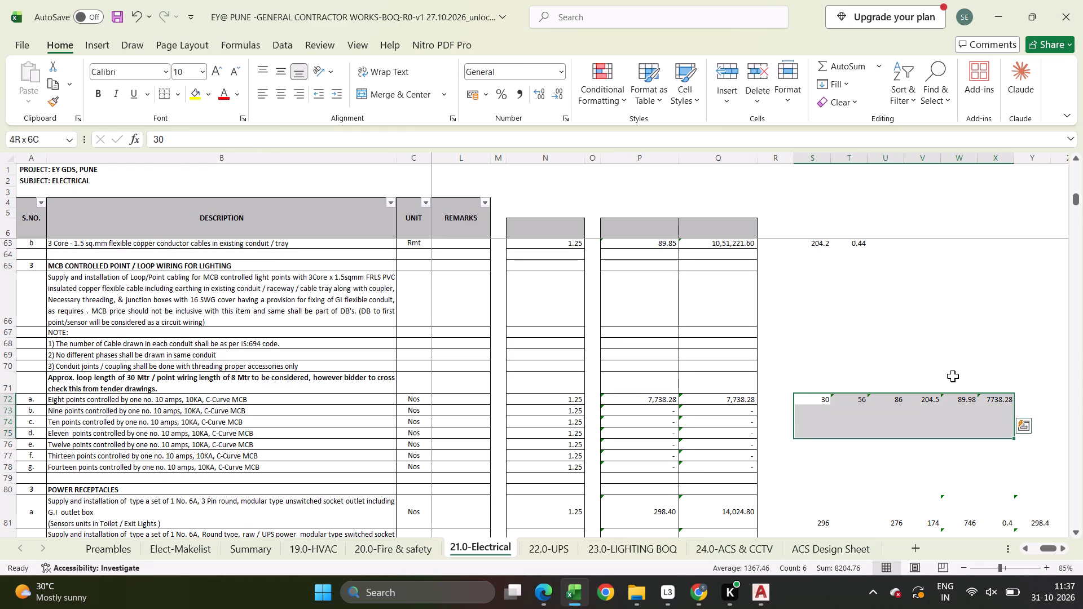
{"action": "key", "text": "shift+Down"}
{"action": "key", "text": "shift+Down"}
{"action": "key", "text": "shift+Down"}
{"action": "key", "text": "ctrl+d"}
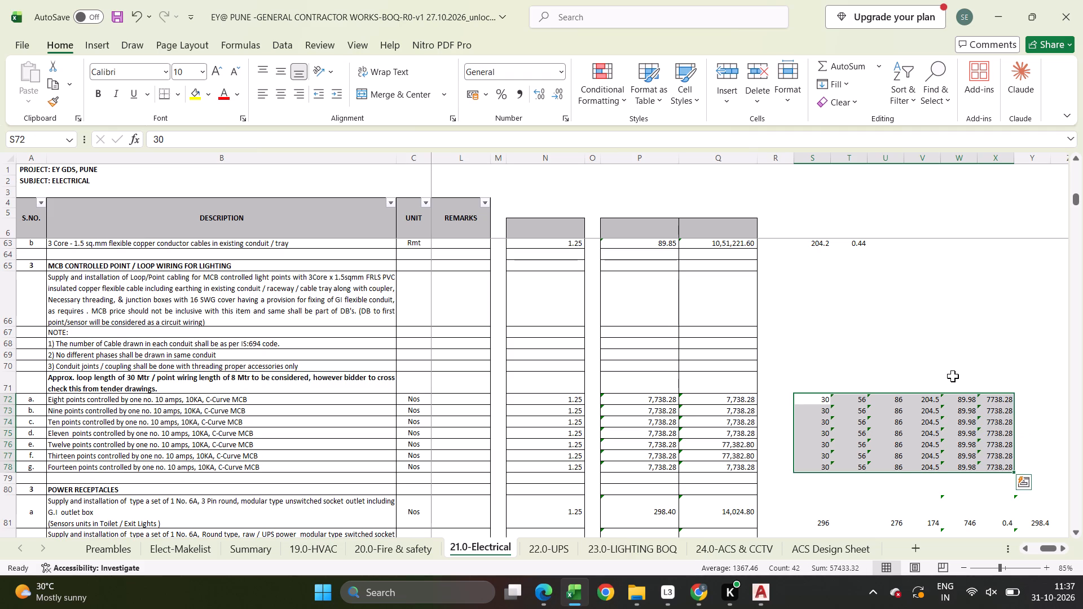
Set the point wiring formulas for the nine-, ten- and eleven-point items to =8*8 in T73, =8*9 in T74 and =8*10 in T75.
{"action": "key", "text": "Down"}
{"action": "key", "text": "Right"}
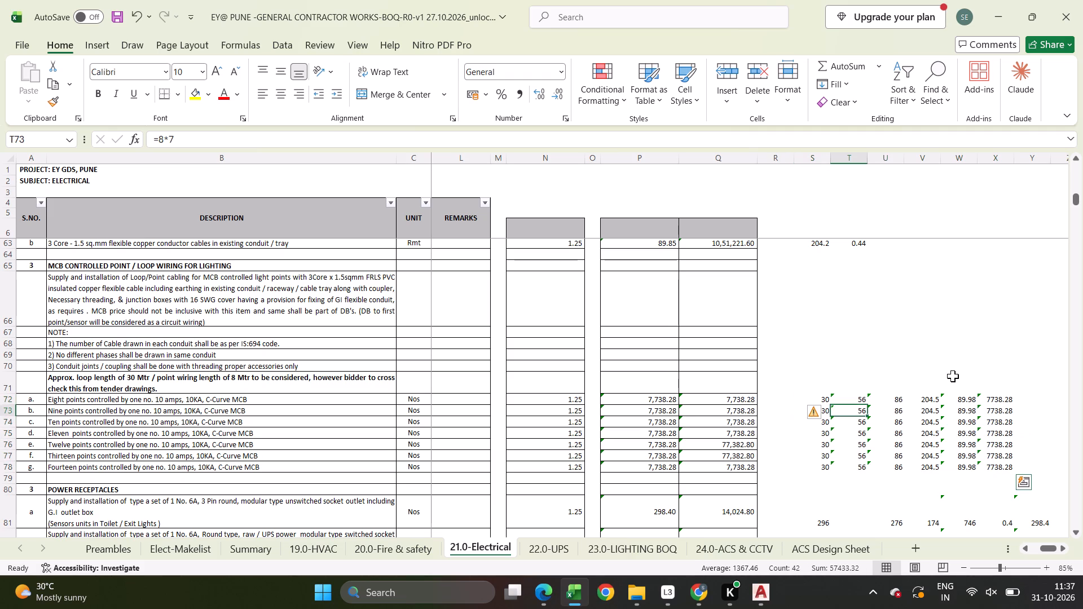
{"action": "key", "text": "F2"}
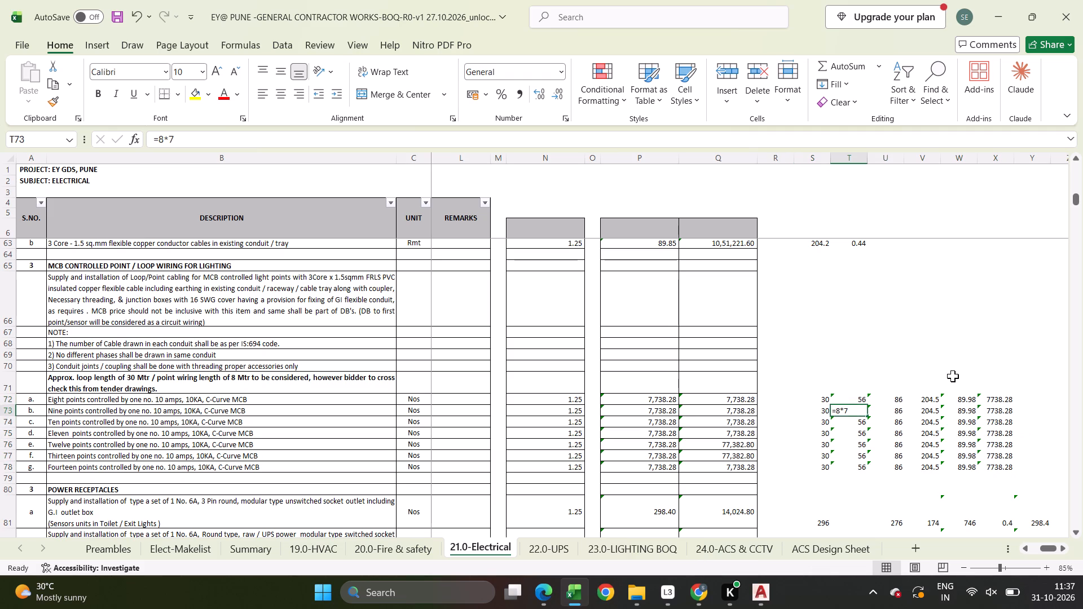
{"action": "key", "text": "BackSpace"}
{"action": "key", "text": "8"}
{"action": "key", "text": "Return"}
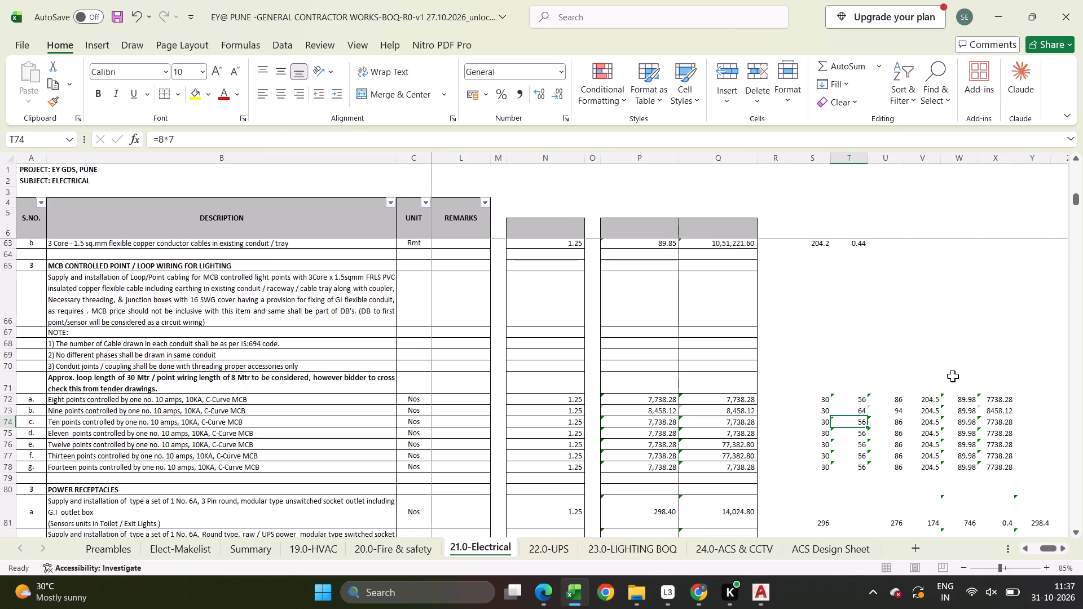
{"action": "key", "text": "F2"}
{"action": "type", "text": "\\9"}
{"action": "key", "text": "BackSpace"}
{"action": "key", "text": "BackSpace"}
{"action": "key", "text": "BackSpace"}
{"action": "key", "text": "9"}
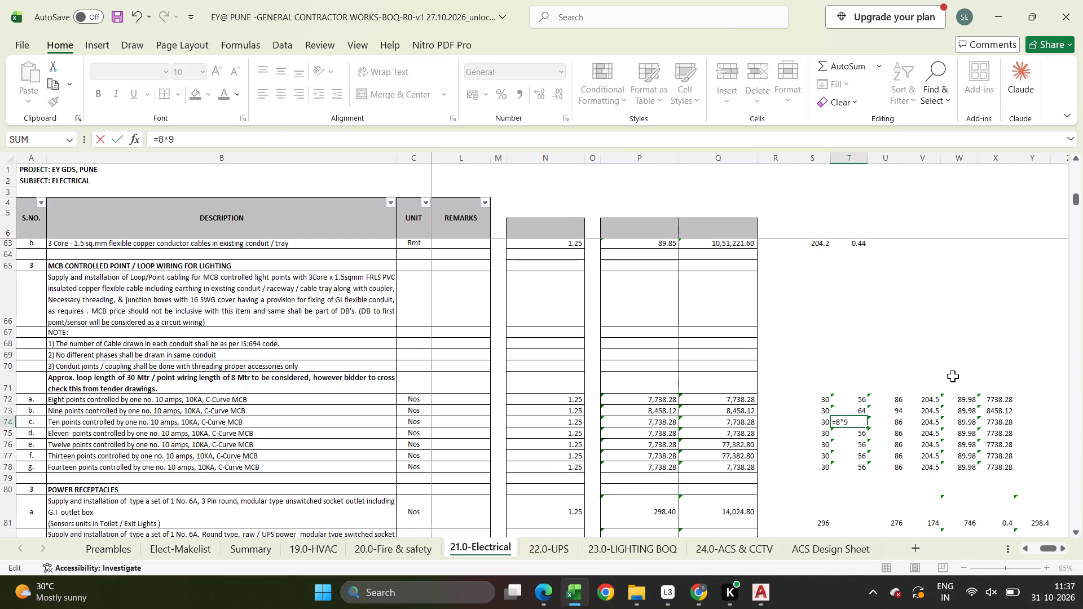
{"action": "key", "text": "Return"}
{"action": "key", "text": "F2"}
{"action": "key", "text": "BackSpace"}
{"action": "type", "text": "10"}
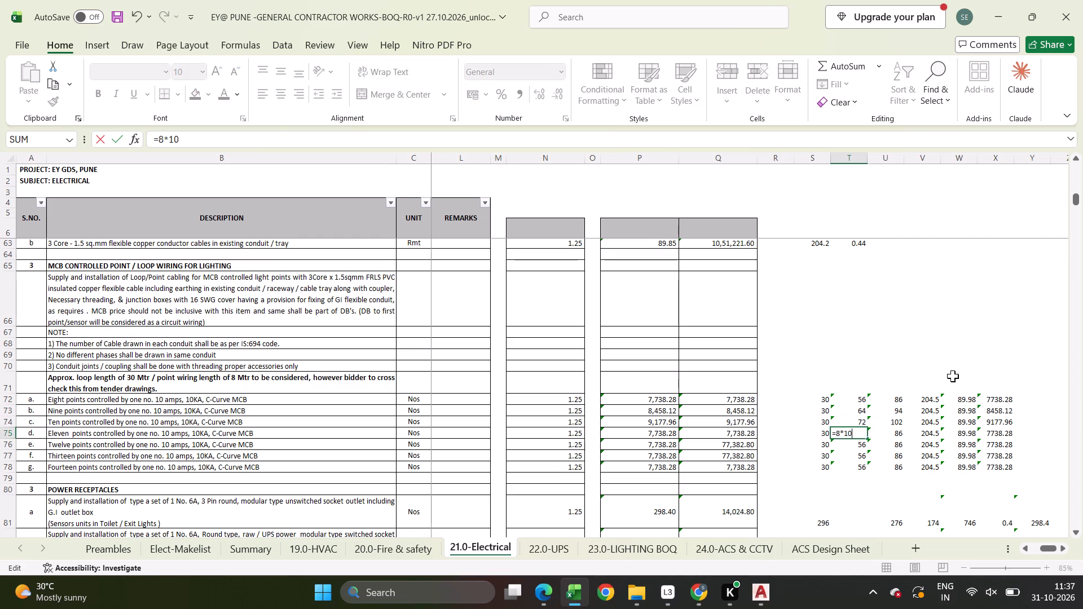
{"action": "key", "text": "Return"}
Set the point wiring formulas for the twelve-, thirteen- and fourteen-point items to =8*11 in T76, =8*12 in T77 and =8*13 in T78.
{"action": "key", "text": "F2"}
{"action": "key", "text": "BackSpace"}
{"action": "type", "text": "11"}
{"action": "key", "text": "Return"}
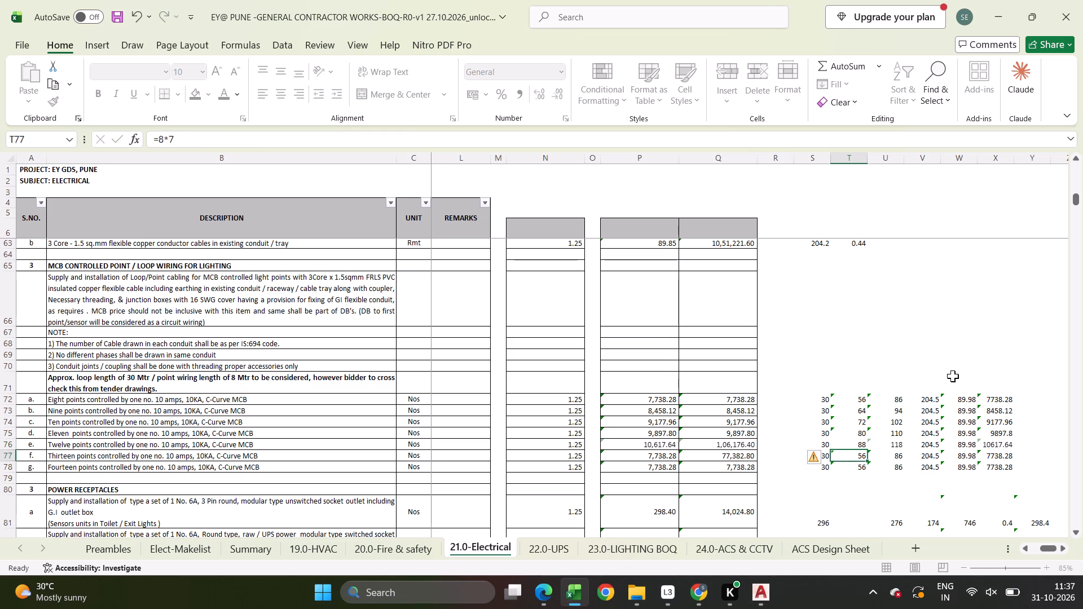
{"action": "key", "text": "F2"}
{"action": "key", "text": "BackSpace"}
{"action": "type", "text": "12"}
{"action": "key", "text": "Return"}
{"action": "key", "text": "F2"}
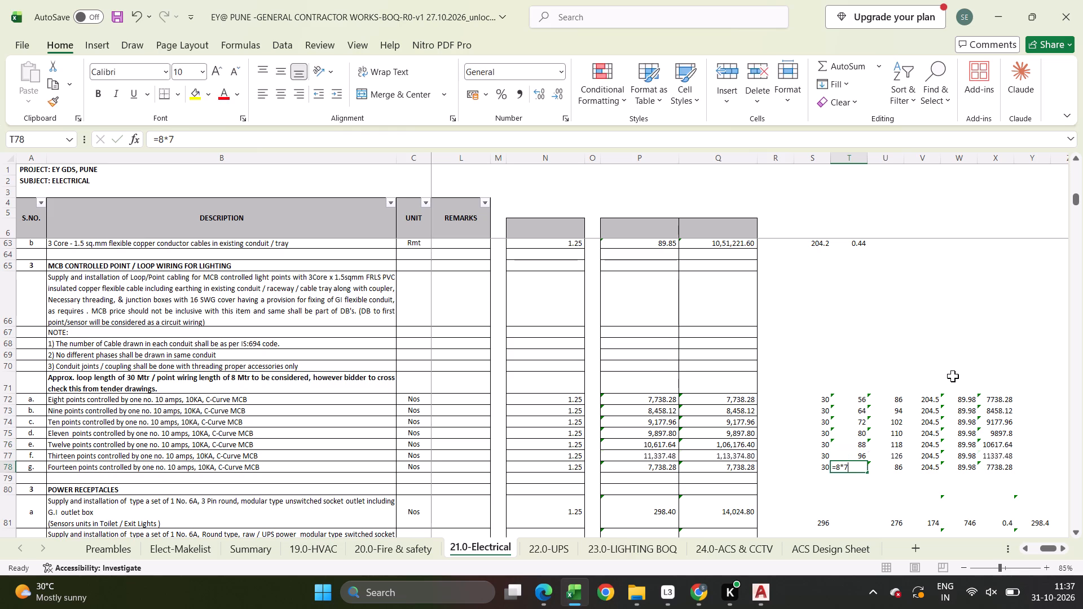
{"action": "key", "text": "BackSpace"}
{"action": "type", "text": "13"}
{"action": "key", "text": "Return"}
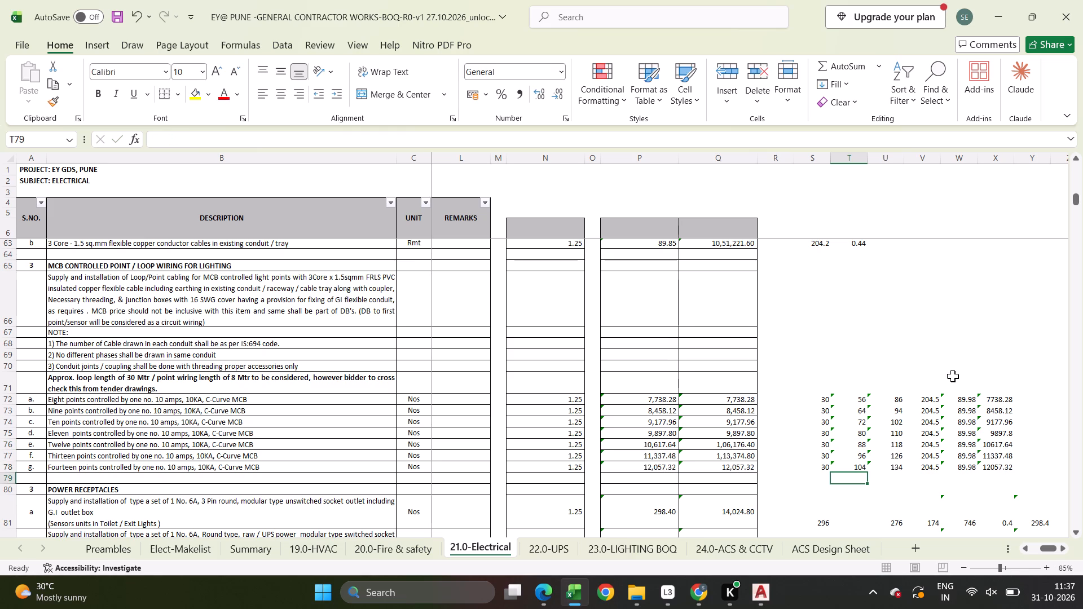
{"action": "key", "text": "Up"}
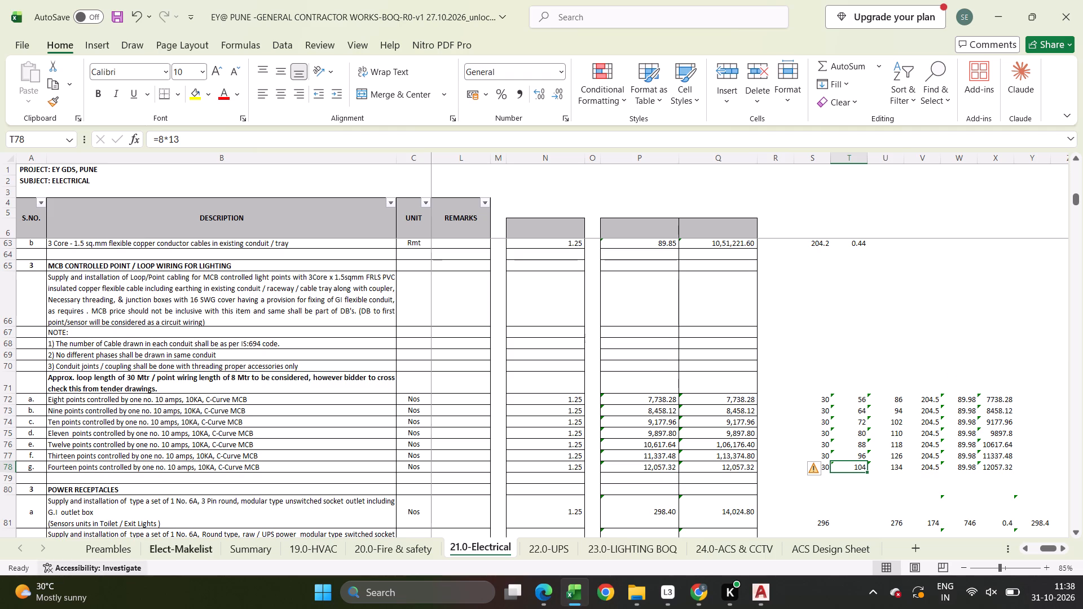
Review the rates and build-ups from the point wiring items through the power receptacles, floor boxes and modular power receptacles in section 9.
{"action": "scroll", "coordinate": [838, 367], "scroll_direction": "down", "scroll_amount": 2}
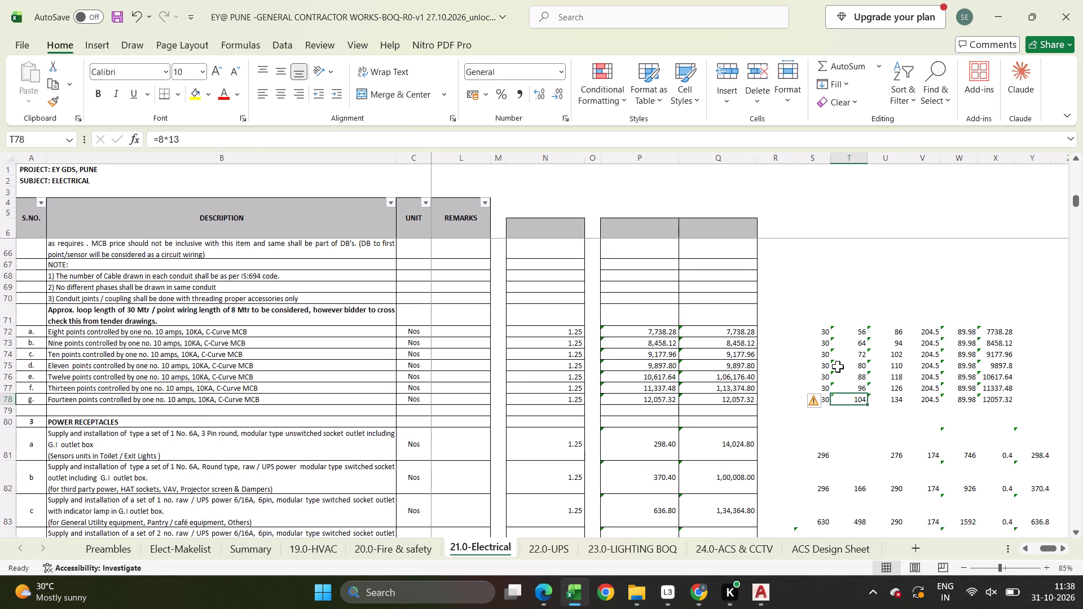
{"action": "scroll", "coordinate": [838, 367], "scroll_direction": "down", "scroll_amount": 2}
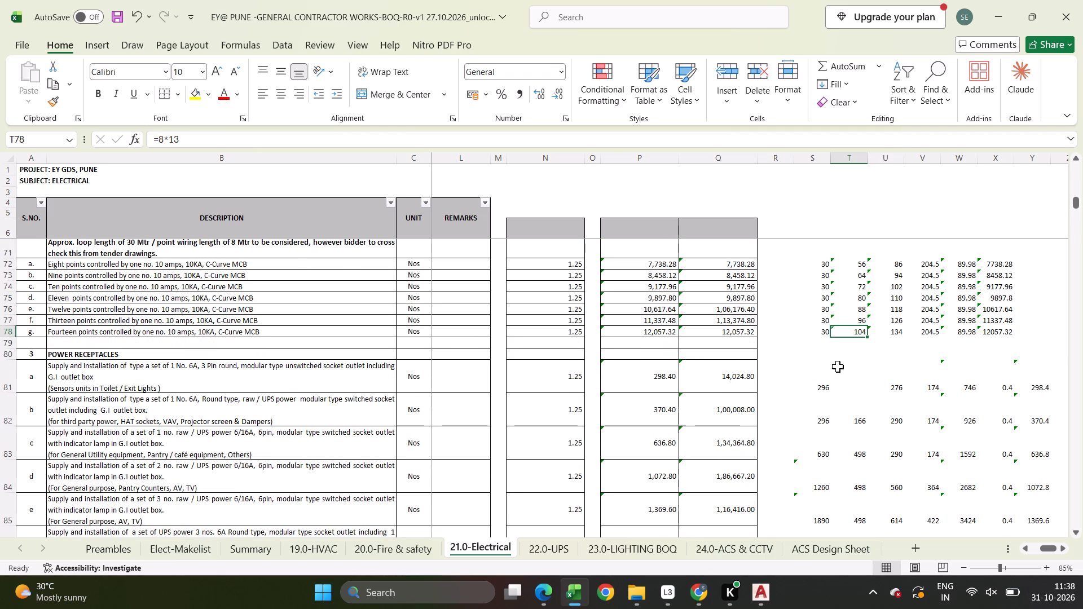
{"action": "scroll", "coordinate": [838, 367], "scroll_direction": "up", "scroll_amount": 9}
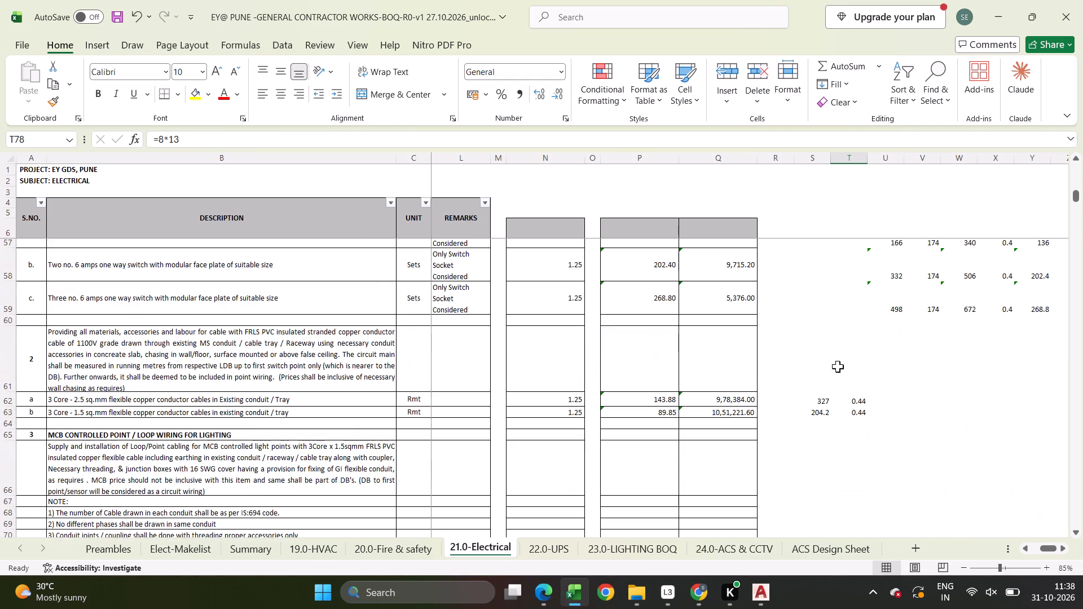
{"action": "scroll", "coordinate": [838, 367], "scroll_direction": "down", "scroll_amount": 20}
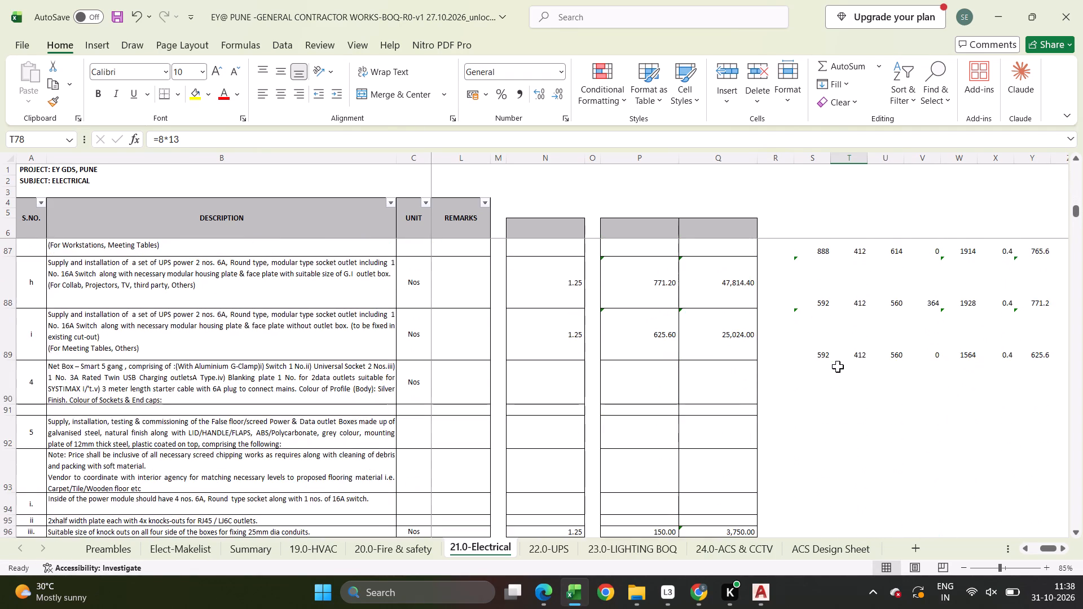
{"action": "scroll", "coordinate": [838, 367], "scroll_direction": "down", "scroll_amount": 10}
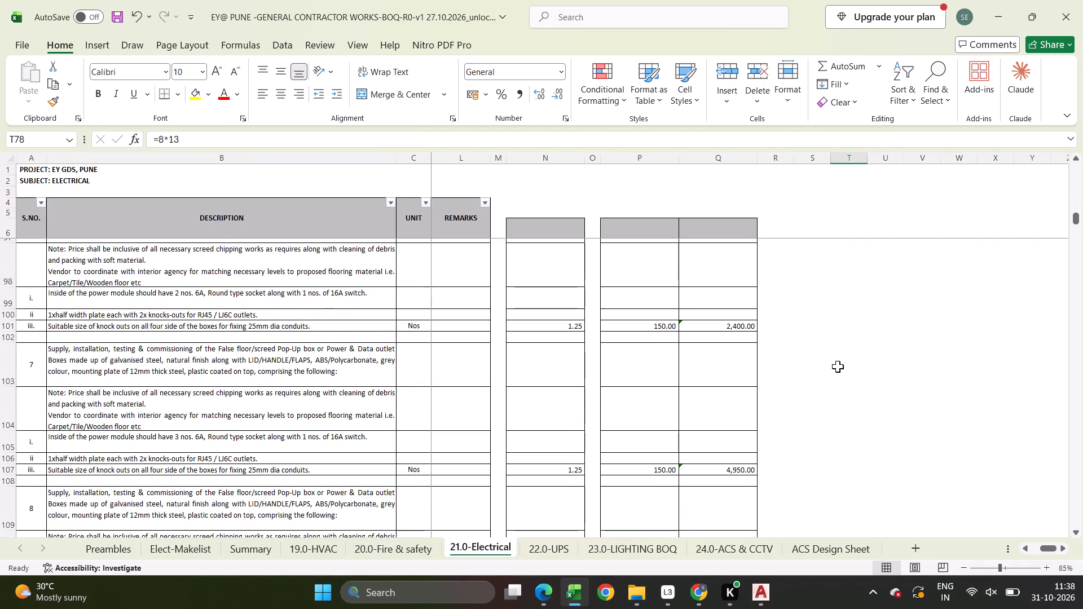
{"action": "scroll", "coordinate": [838, 367], "scroll_direction": "down", "scroll_amount": 11}
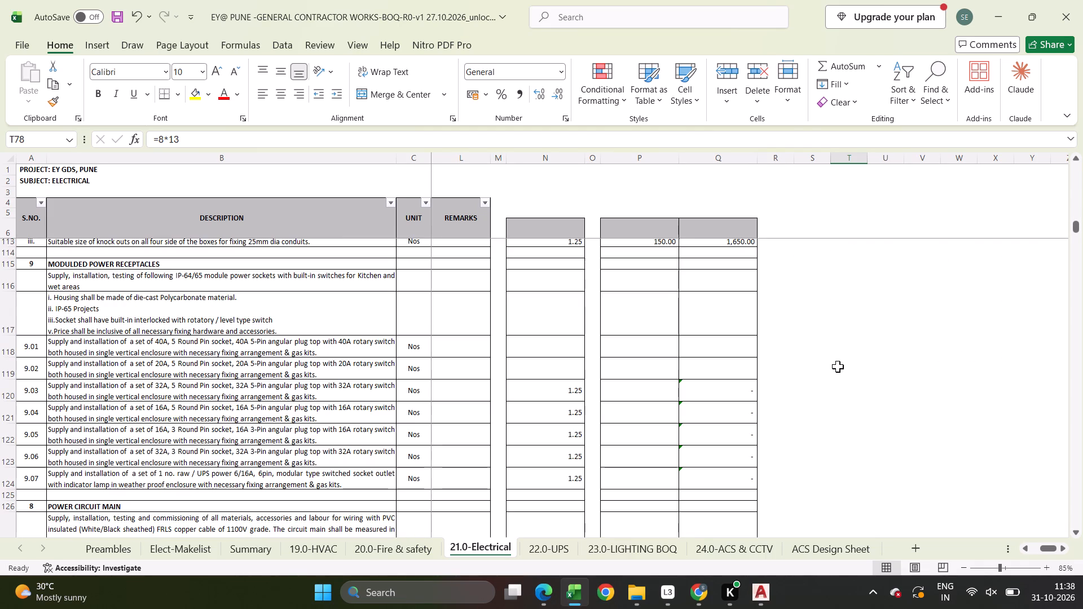
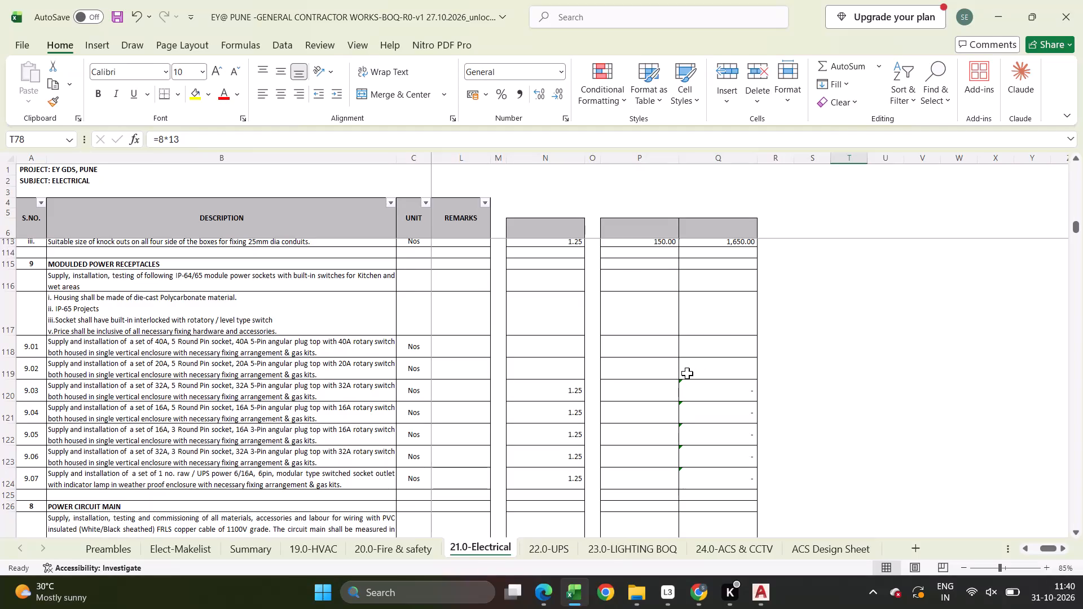
Review the rates and build-ups from the power circuit mains, trunking and conduits through section B, cables, terminations and cable trays.
{"action": "scroll", "coordinate": [596, 392], "scroll_direction": "down", "scroll_amount": 2}
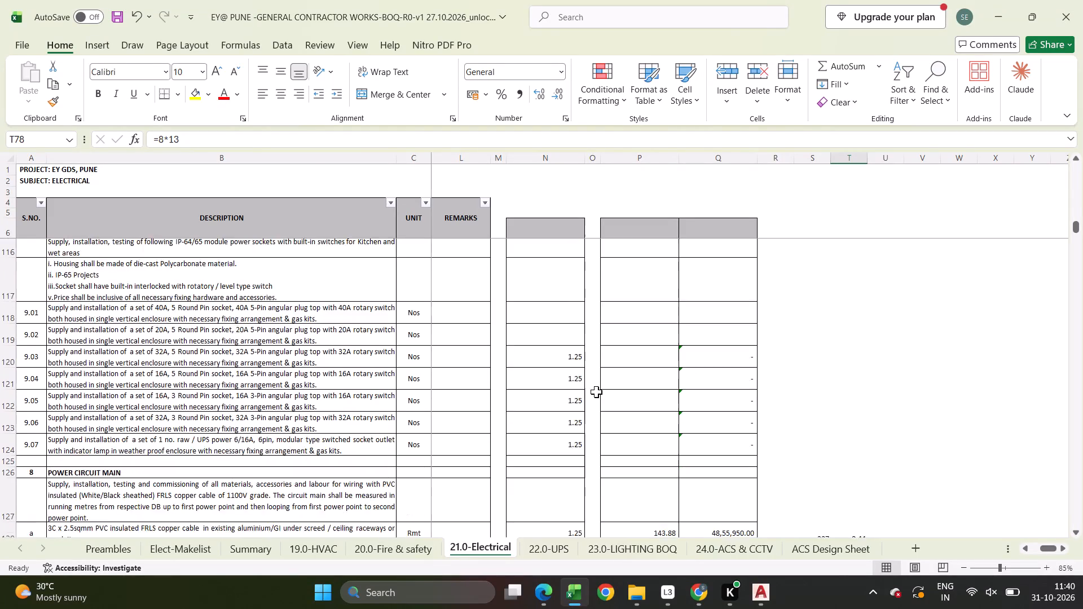
{"action": "scroll", "coordinate": [596, 392], "scroll_direction": "down", "scroll_amount": 13}
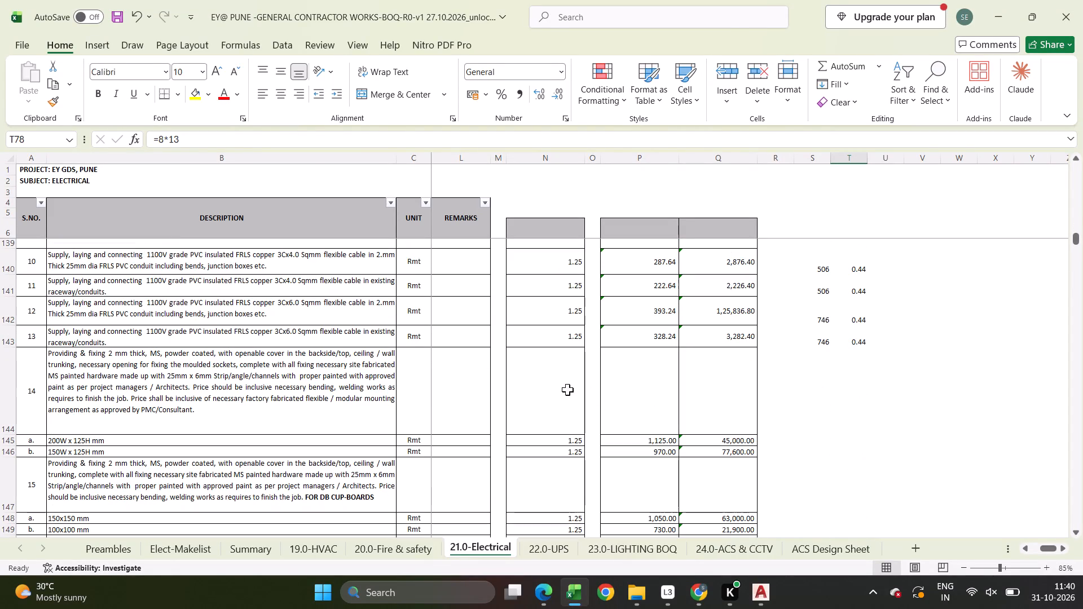
{"action": "scroll", "coordinate": [504, 390], "scroll_direction": "up", "scroll_amount": 3}
{"action": "scroll", "coordinate": [504, 390], "scroll_direction": "down", "scroll_amount": 4}
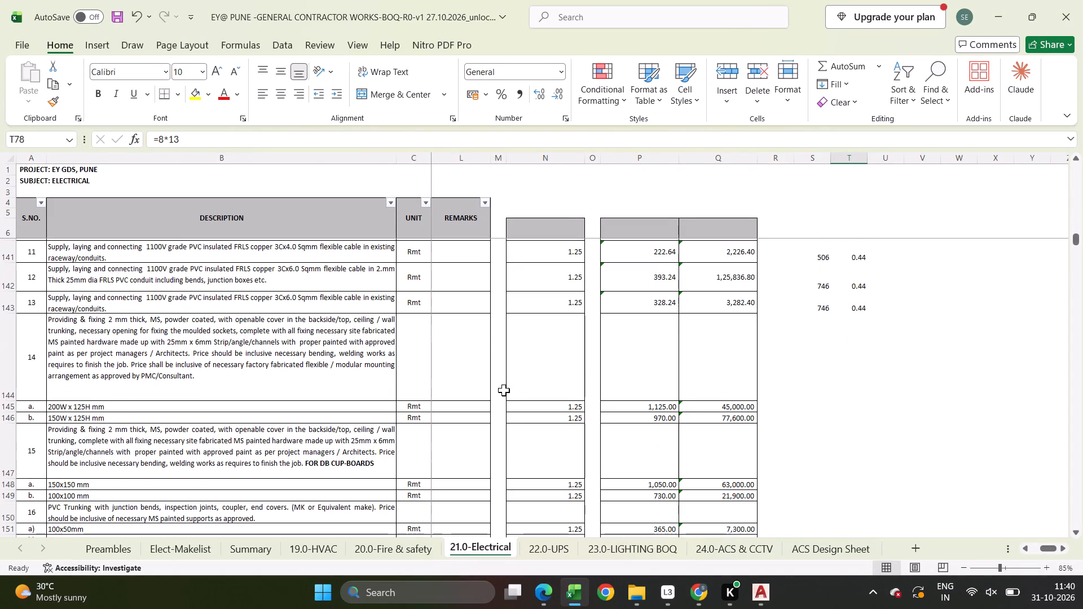
{"action": "scroll", "coordinate": [504, 390], "scroll_direction": "down", "scroll_amount": 14}
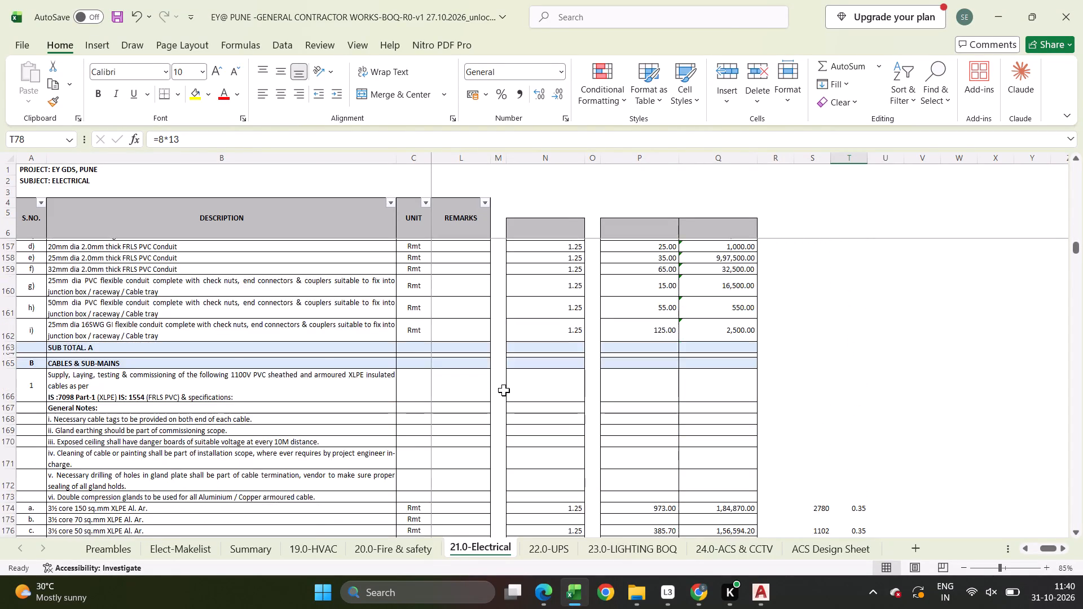
{"action": "scroll", "coordinate": [504, 390], "scroll_direction": "down", "scroll_amount": 15}
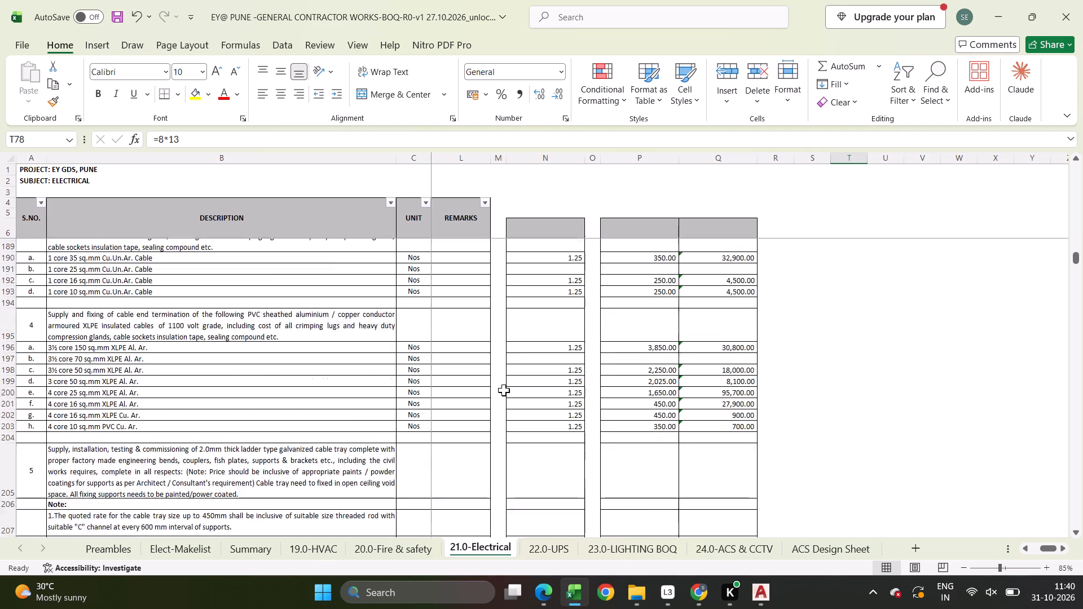
{"action": "scroll", "coordinate": [504, 390], "scroll_direction": "down", "scroll_amount": 13}
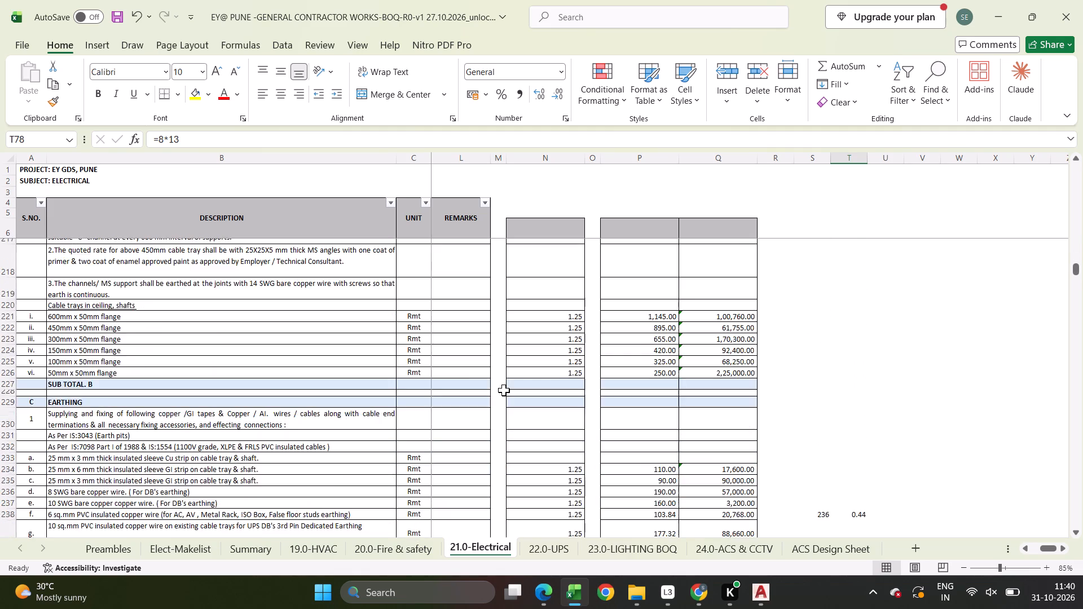
Review the rates and build-ups of section C, earthing, and the scope and fixture items of section D, lighting fixtures.
{"action": "scroll", "coordinate": [504, 390], "scroll_direction": "down", "scroll_amount": 7}
{"action": "scroll", "coordinate": [504, 390], "scroll_direction": "up", "scroll_amount": 3}
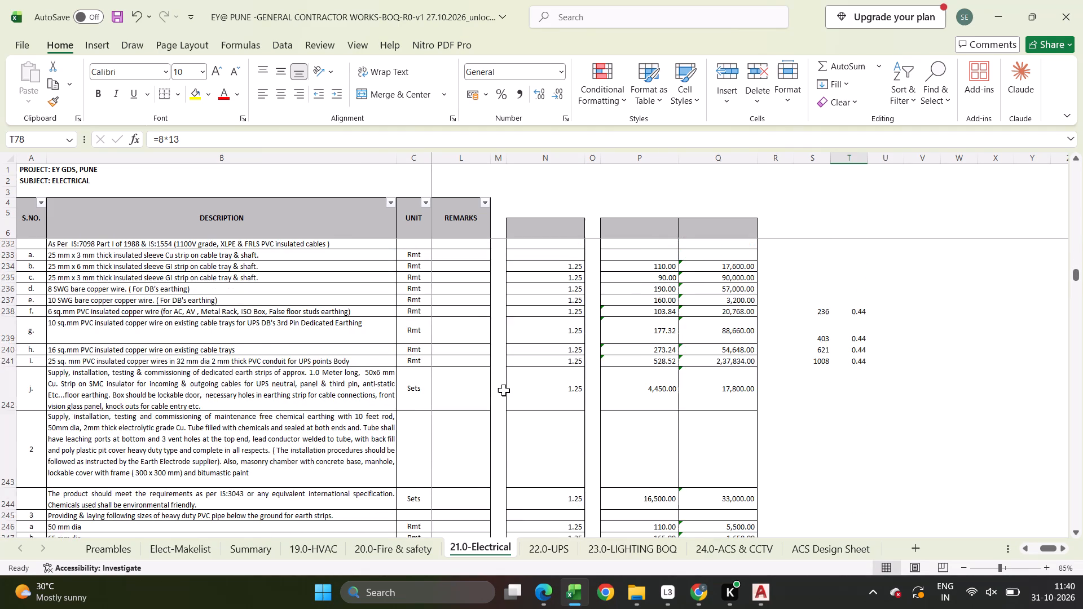
{"action": "scroll", "coordinate": [504, 390], "scroll_direction": "down", "scroll_amount": 15}
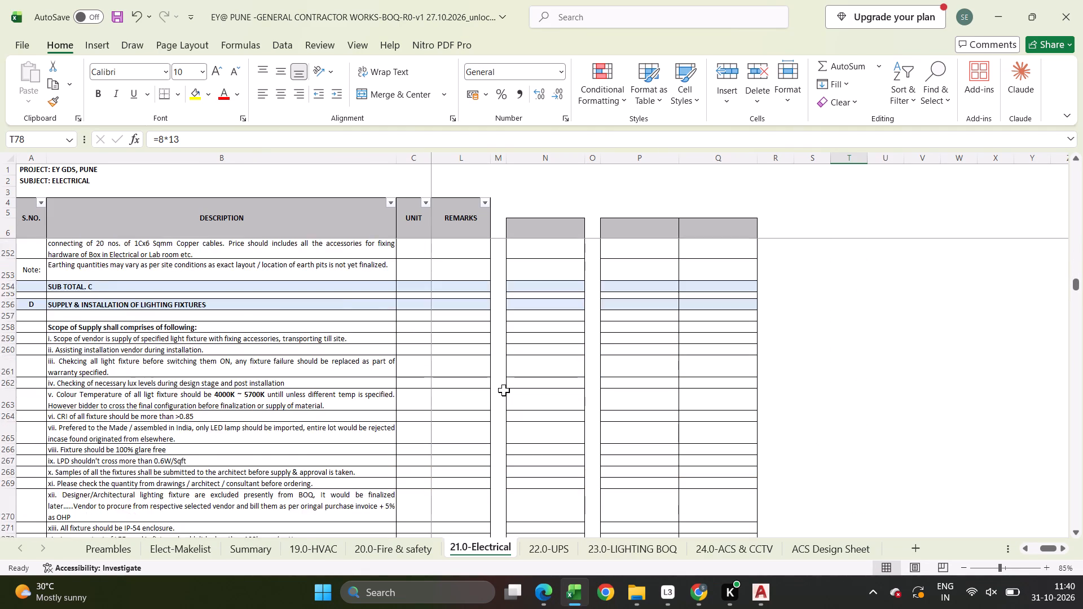
{"action": "scroll", "coordinate": [504, 390], "scroll_direction": "down", "scroll_amount": 14}
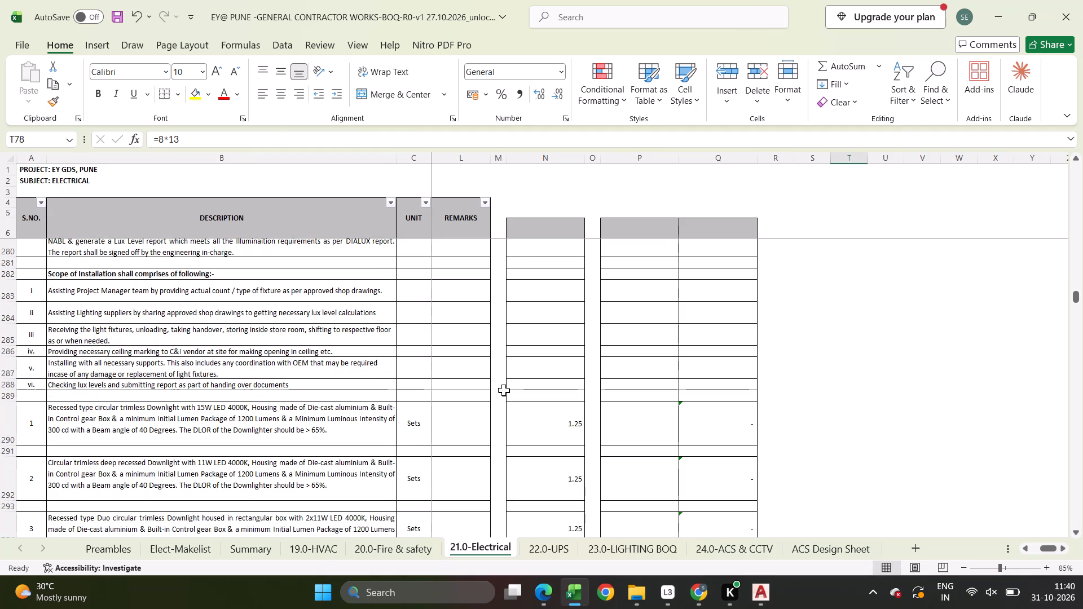
{"action": "scroll", "coordinate": [504, 390], "scroll_direction": "down", "scroll_amount": 15}
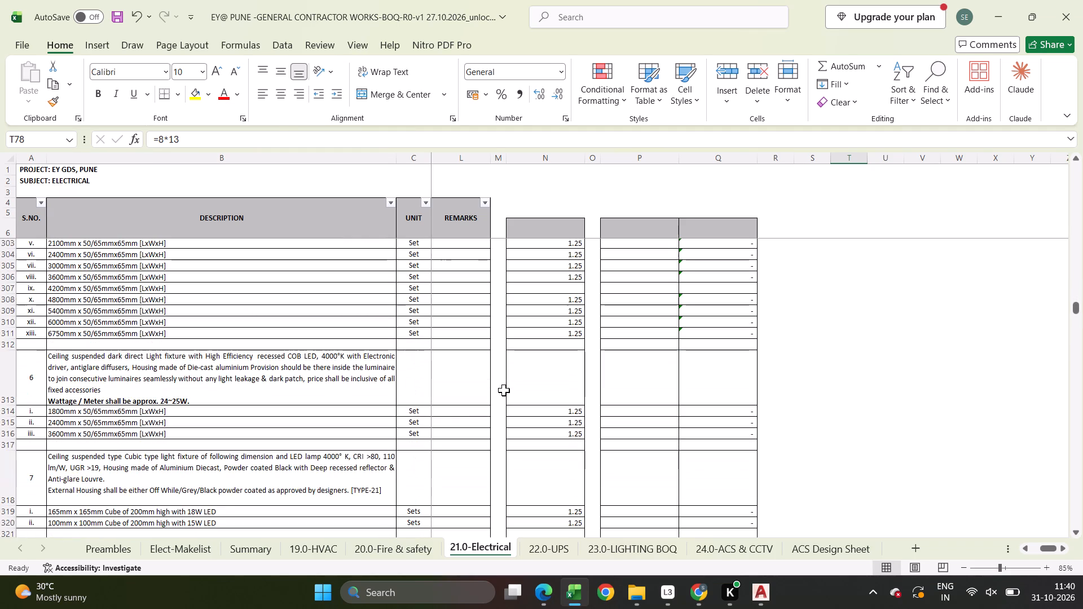
Review the decorative light fixture descriptions, images, units and quantities in the 23.0-LIGHTING BOQ sheet.
{"action": "scroll", "coordinate": [504, 390], "scroll_direction": "up", "scroll_amount": 4}
{"action": "left_click", "coordinate": [637, 545]}
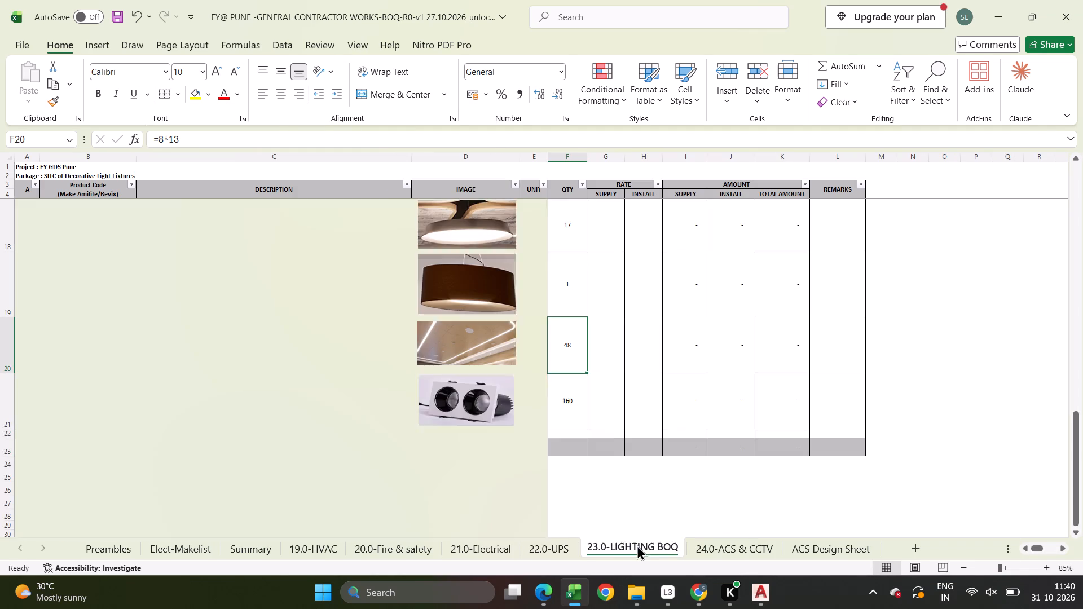
{"action": "scroll", "coordinate": [596, 483], "scroll_direction": "up", "scroll_amount": 5}
{"action": "middle_click_drag", "start_coordinate": [598, 483], "coordinate": [601, 312]}
{"action": "scroll", "coordinate": [601, 324], "scroll_direction": "up", "scroll_amount": 1}
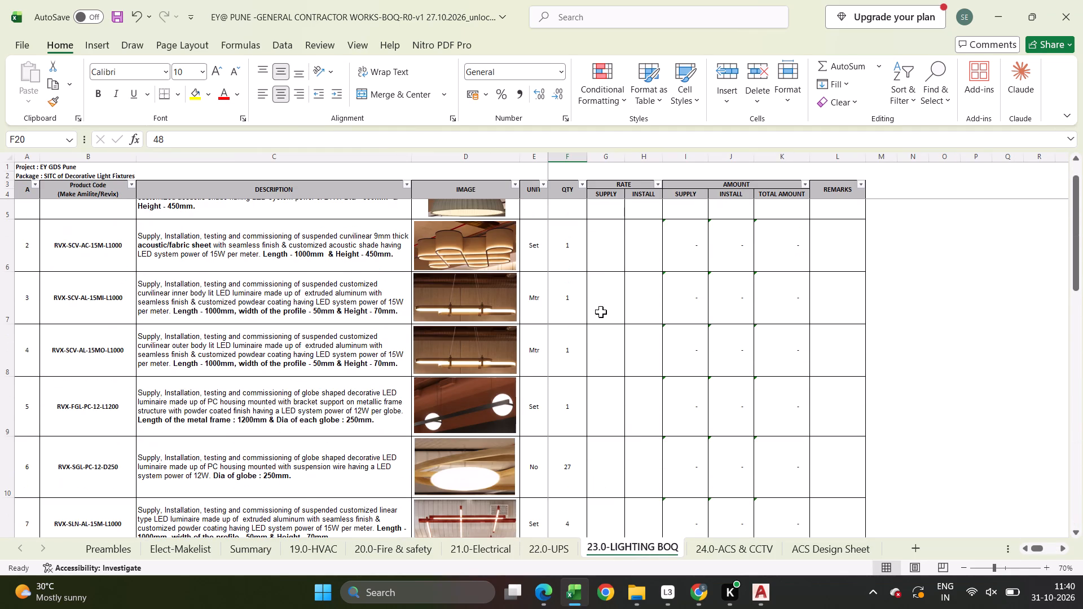
{"action": "scroll", "coordinate": [631, 420], "scroll_direction": "up", "scroll_amount": 11}
Switch to Chrome, where the Polycab cable price list is open.
{"action": "left_click", "coordinate": [697, 608]}
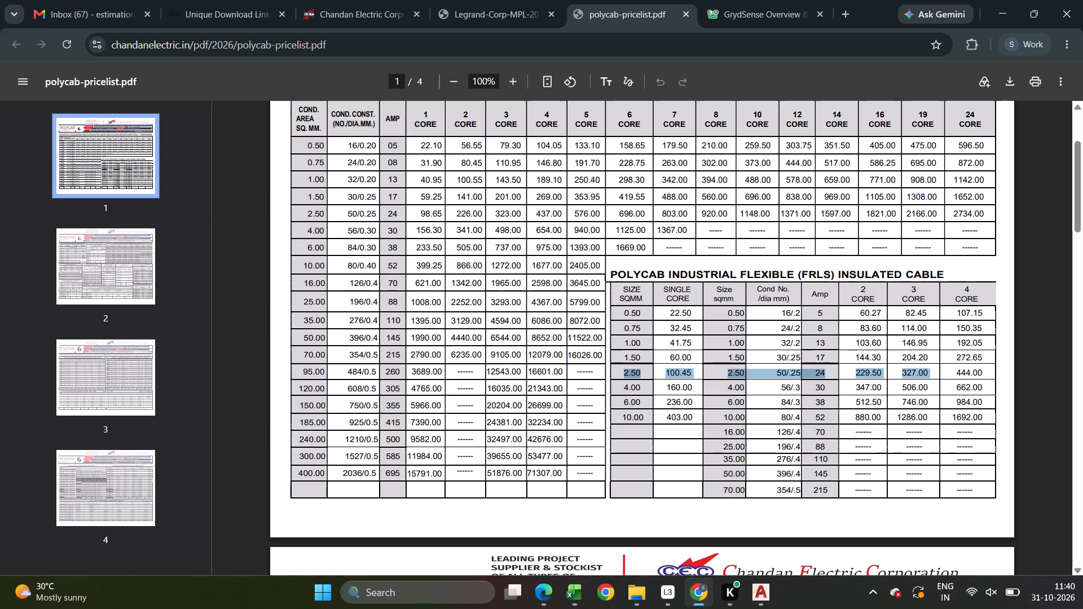
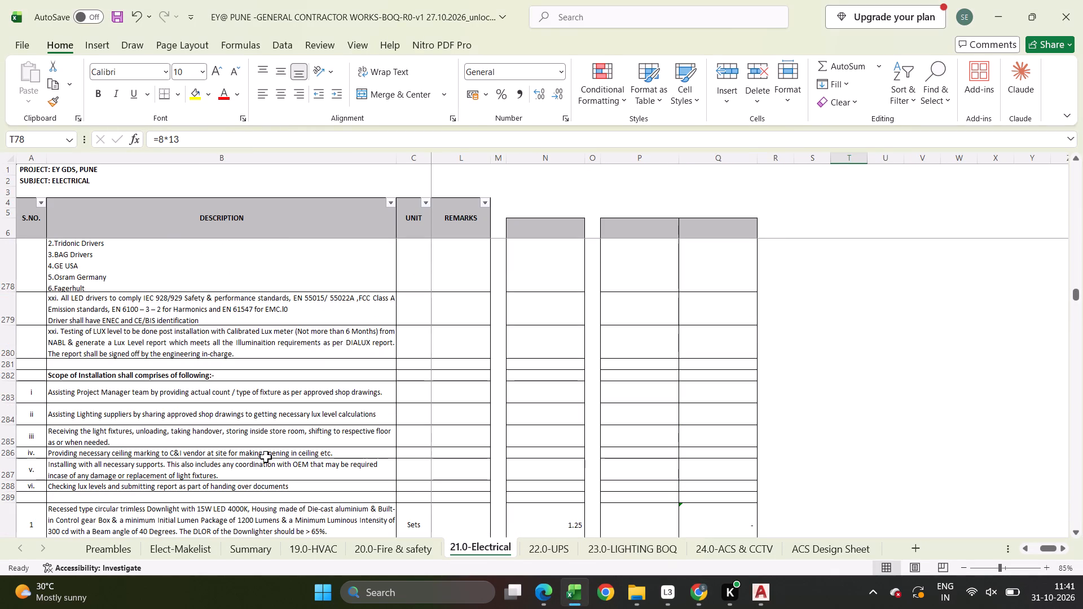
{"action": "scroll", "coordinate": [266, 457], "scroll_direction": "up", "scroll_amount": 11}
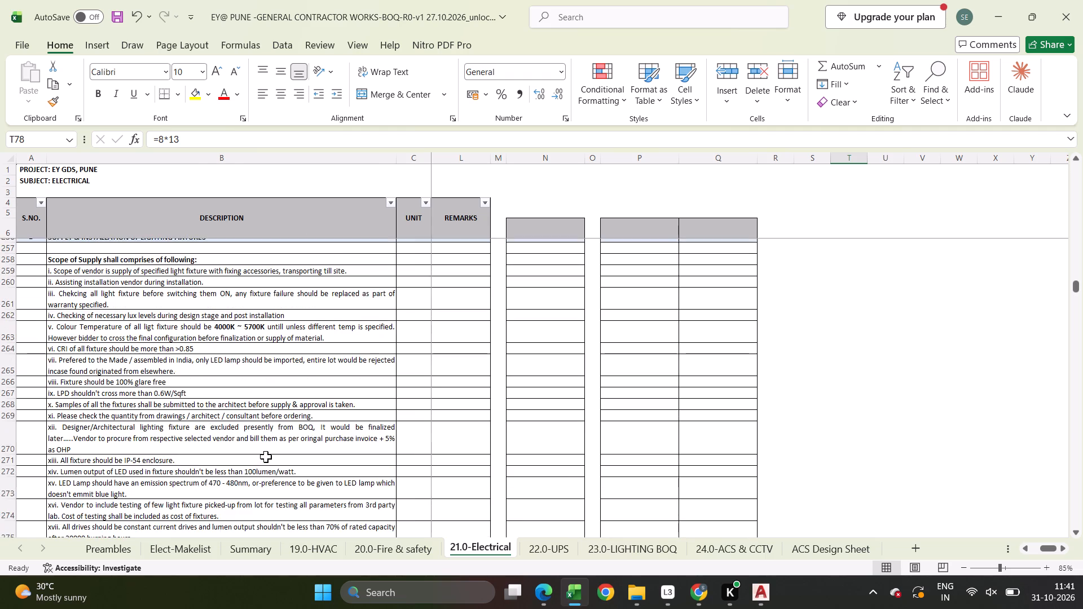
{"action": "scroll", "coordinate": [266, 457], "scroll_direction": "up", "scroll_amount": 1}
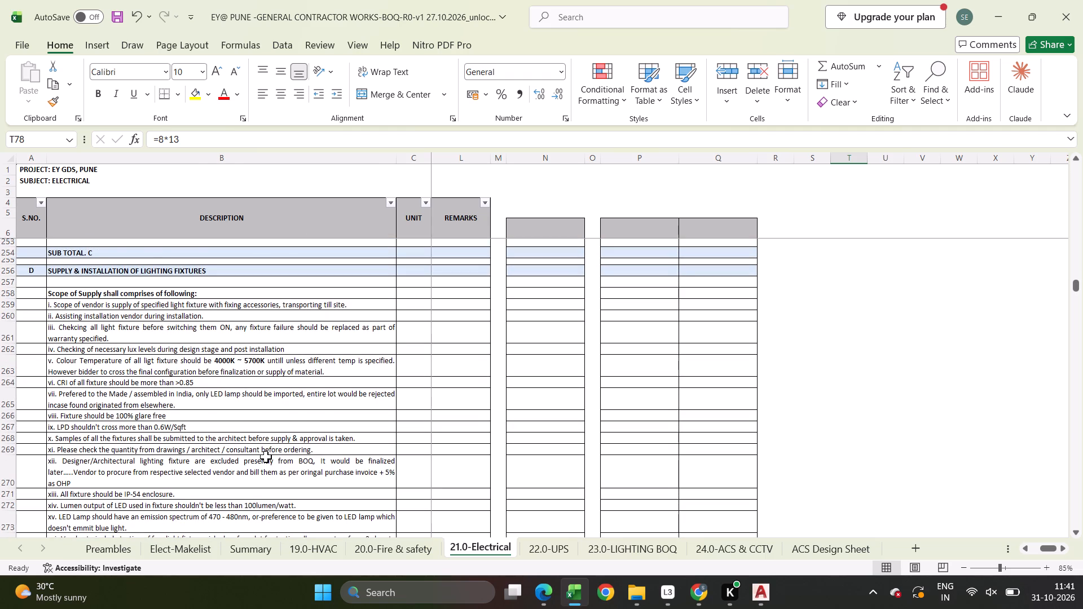
Examine the scope of supply and scope of installation clauses in section D, supply and installation of lighting fixtures.
{"action": "scroll", "coordinate": [266, 457], "scroll_direction": "down", "scroll_amount": 10}
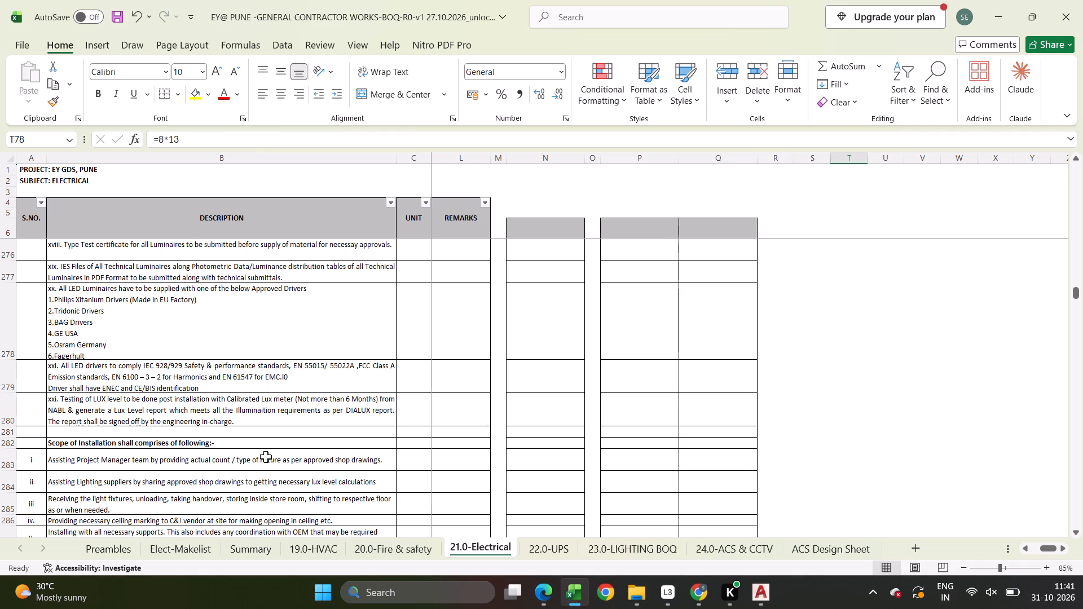
{"action": "scroll", "coordinate": [266, 457], "scroll_direction": "up", "scroll_amount": 6}
{"action": "scroll", "coordinate": [266, 457], "scroll_direction": "down", "scroll_amount": 3}
{"action": "scroll", "coordinate": [266, 457], "scroll_direction": "up", "scroll_amount": 2}
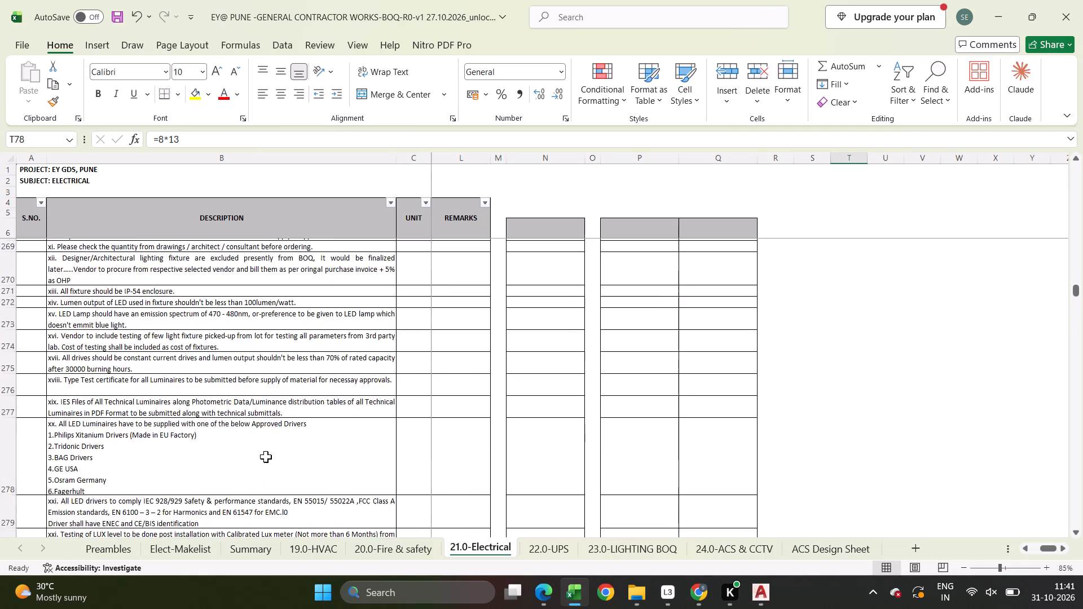
{"action": "scroll", "coordinate": [266, 457], "scroll_direction": "up", "scroll_amount": 6}
{"action": "scroll", "coordinate": [266, 457], "scroll_direction": "down", "scroll_amount": 12}
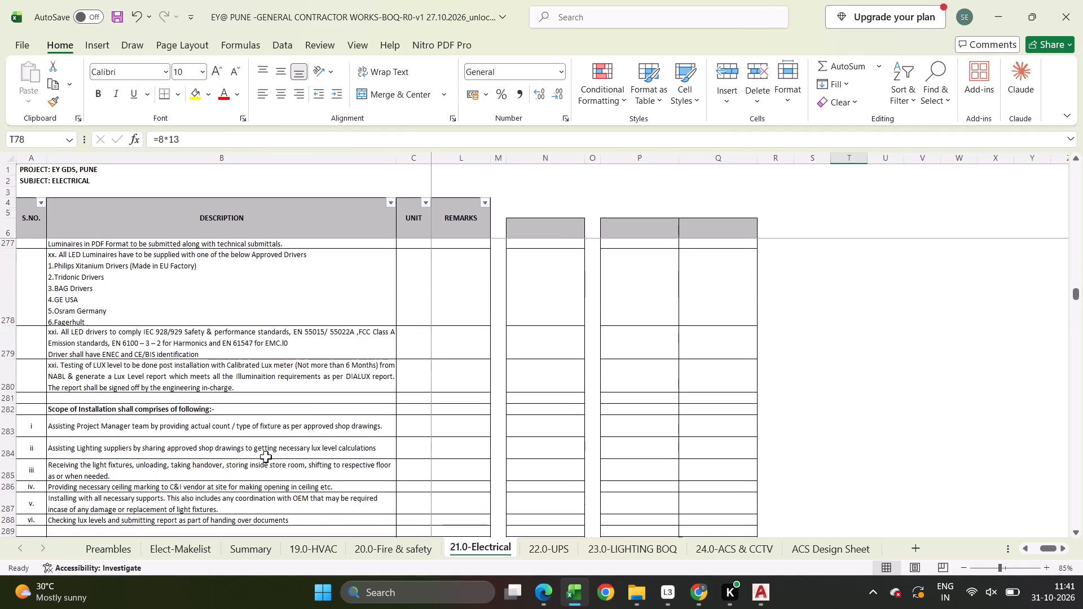
{"action": "scroll", "coordinate": [266, 457], "scroll_direction": "up", "scroll_amount": 13}
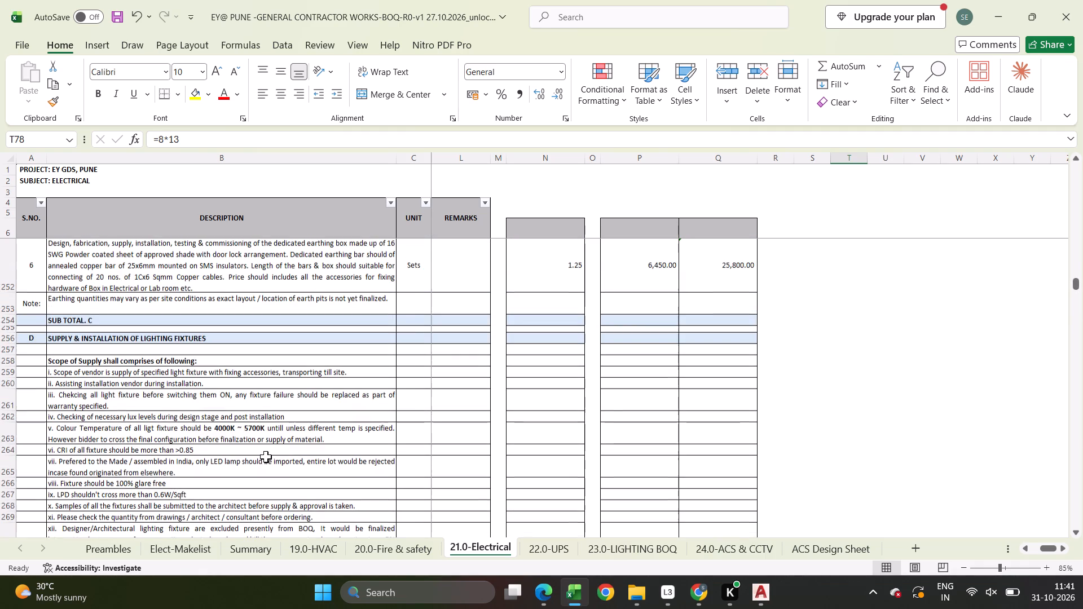
Copy section D, supply and installation of lighting fixtures, from its heading to SUB TOTAL. D, covering serial number through total quantity (A256:F345).
{"action": "left_click_drag", "start_coordinate": [28, 337], "coordinate": [302, 350]}
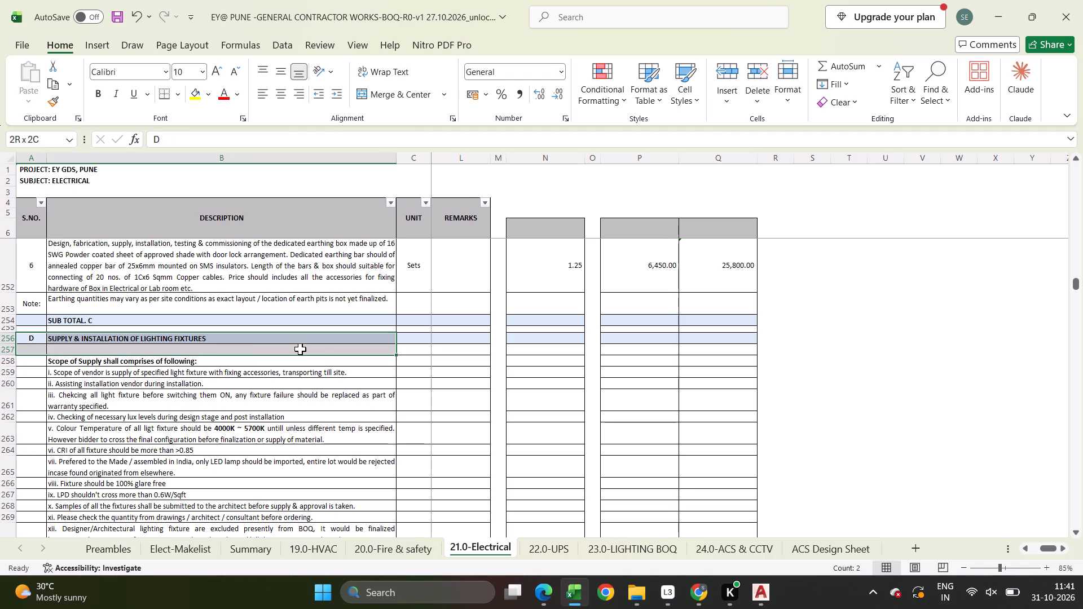
{"action": "left_click_drag", "start_coordinate": [302, 350], "coordinate": [441, 577]}
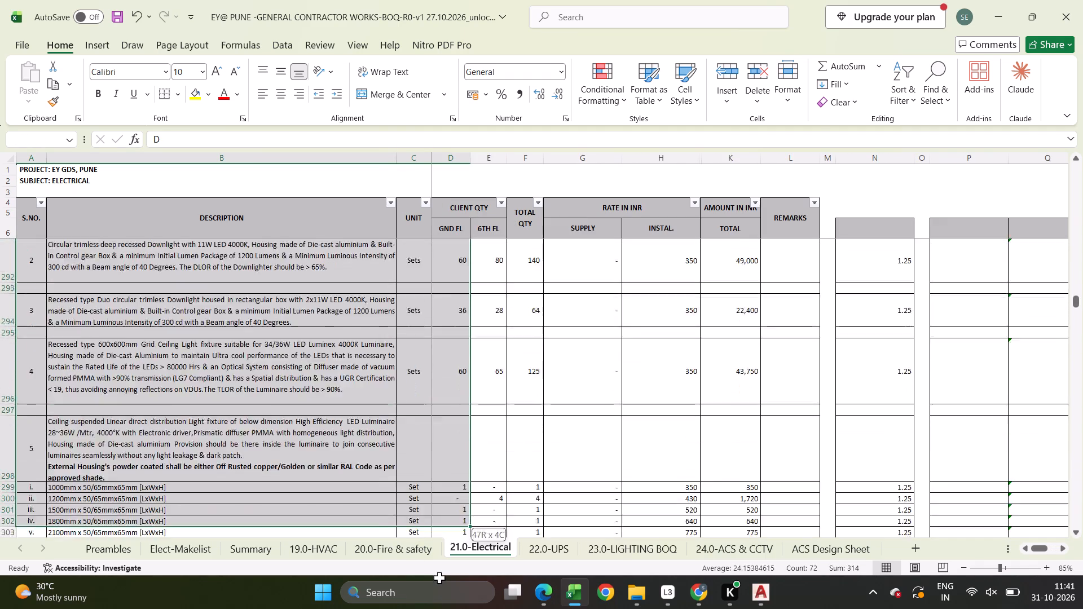
{"action": "left_click_drag", "start_coordinate": [441, 577], "coordinate": [503, 475]}
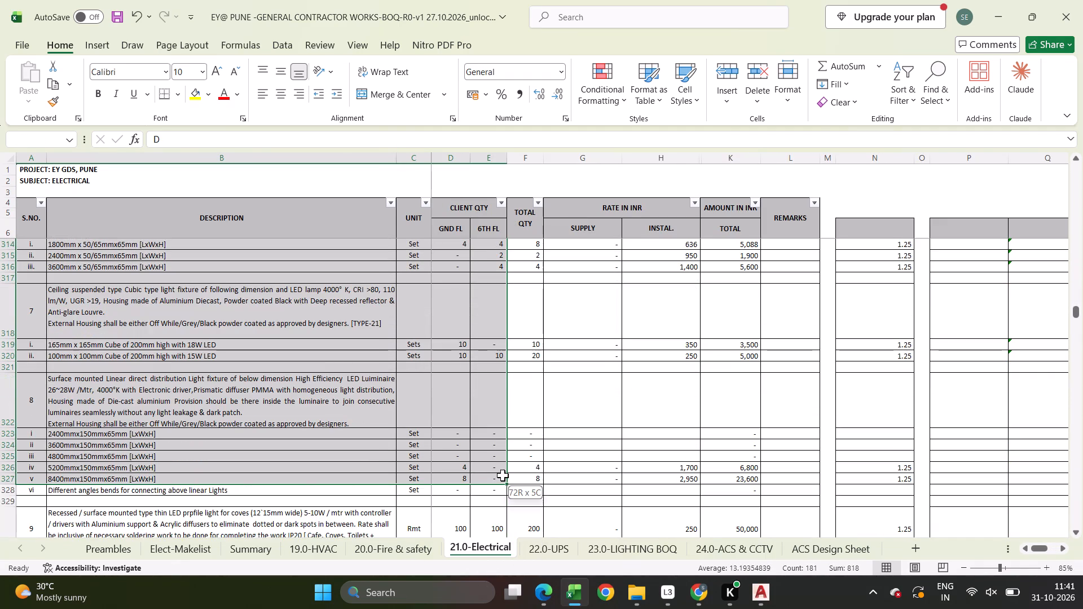
{"action": "left_click_drag", "start_coordinate": [503, 475], "coordinate": [516, 515]}
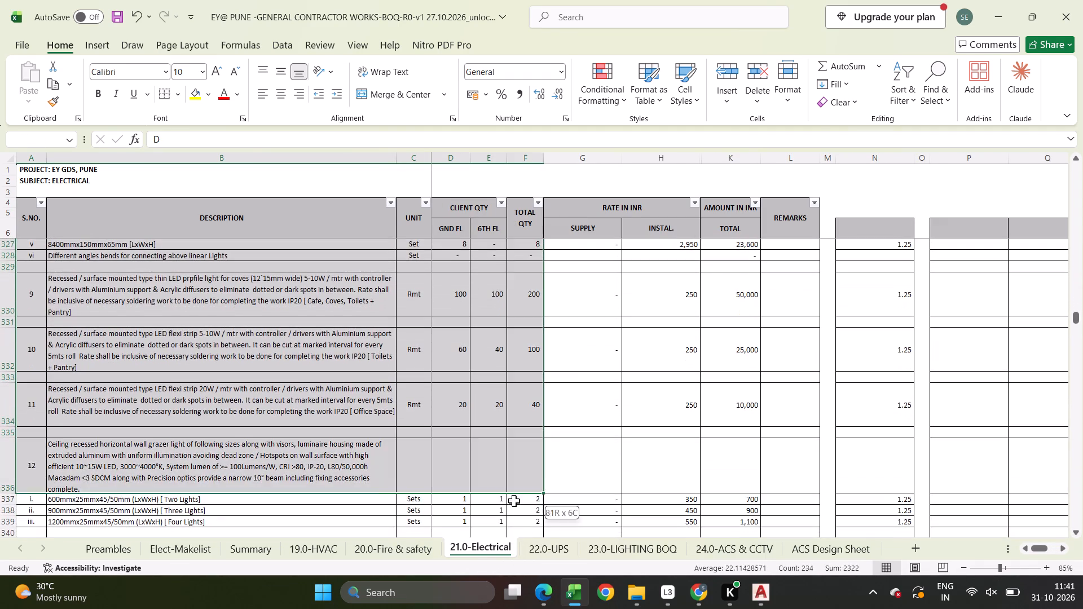
{"action": "left_click_drag", "start_coordinate": [516, 515], "coordinate": [525, 361]}
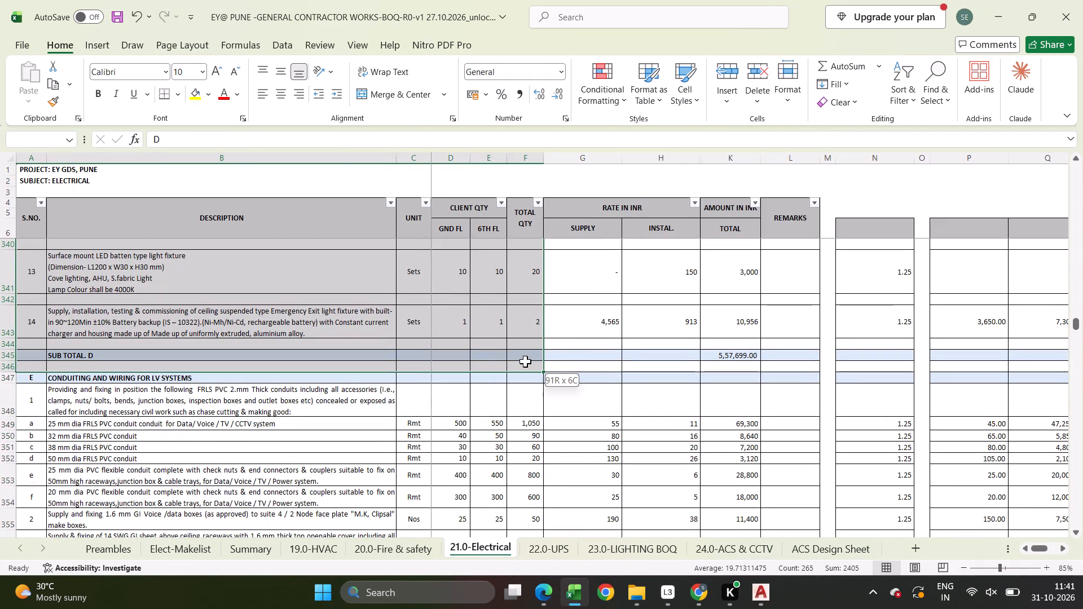
{"action": "left_click_drag", "start_coordinate": [525, 361], "coordinate": [525, 354]}
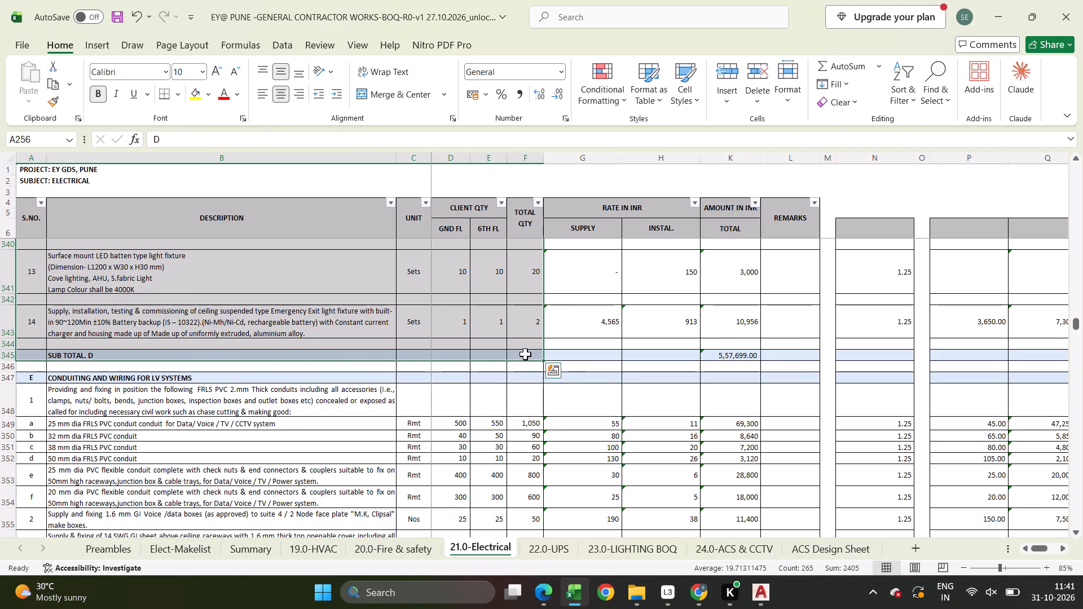
{"action": "key", "text": "ctrl+c"}
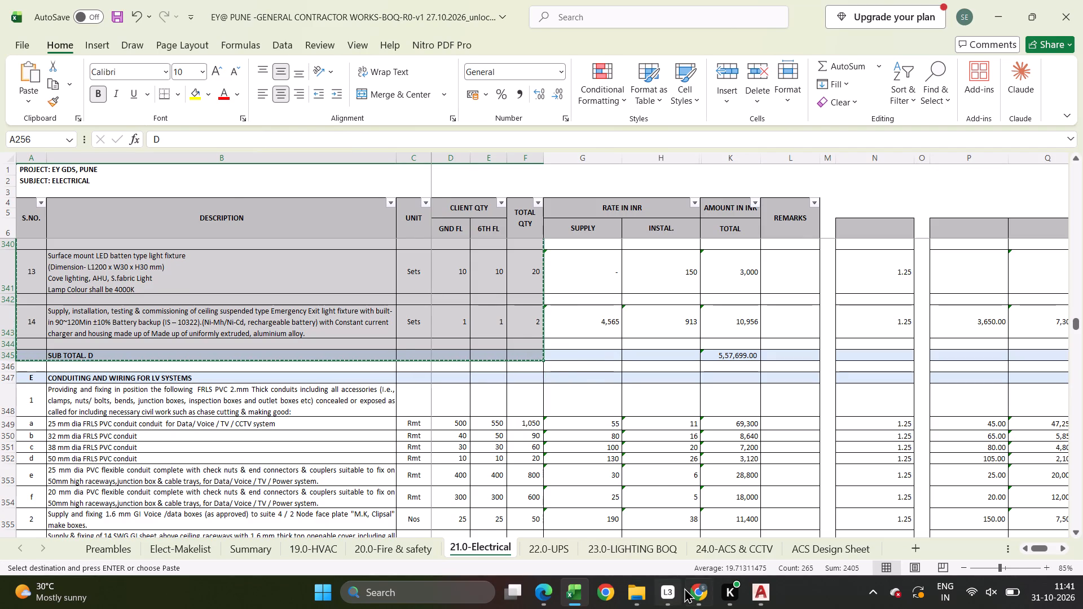
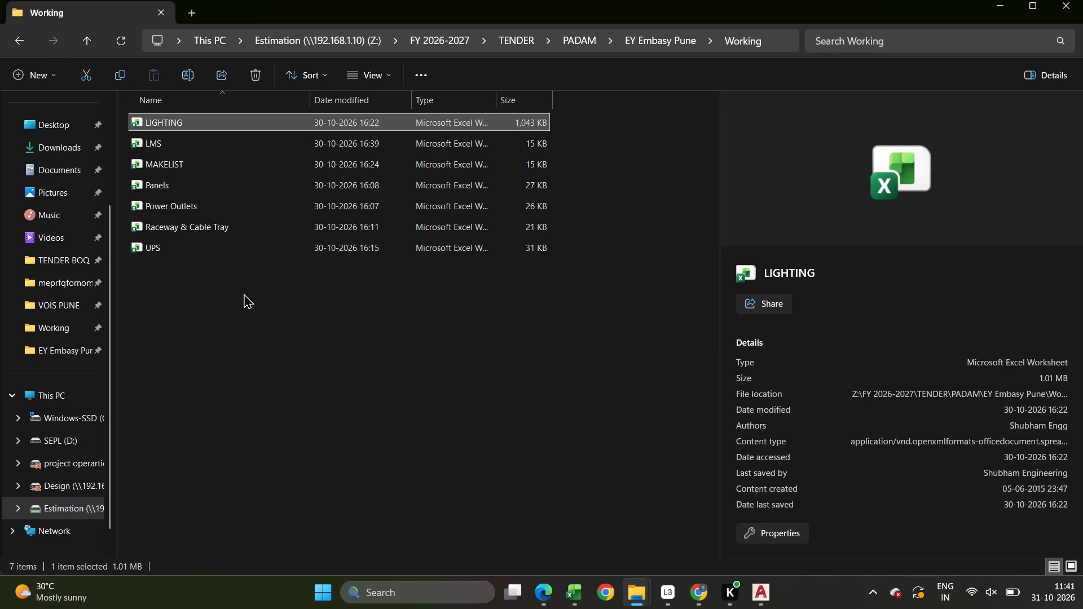
Create a new Excel worksheet named TASK LIGHTS in the EY Embasy Pune Working folder and open it.
{"action": "left_click", "coordinate": [51, 73]}
{"action": "left_click", "coordinate": [77, 289]}
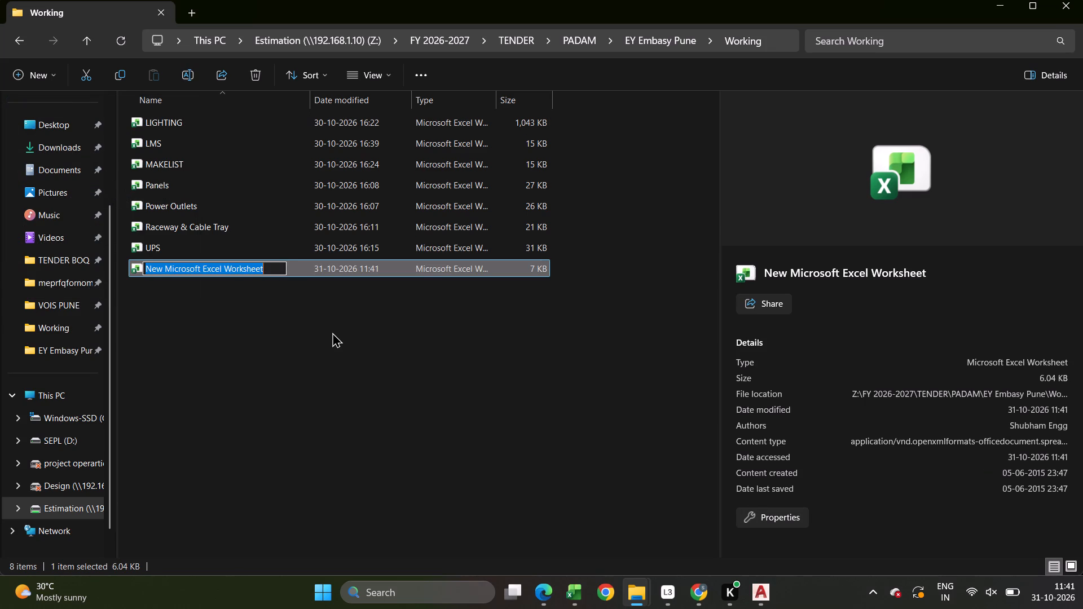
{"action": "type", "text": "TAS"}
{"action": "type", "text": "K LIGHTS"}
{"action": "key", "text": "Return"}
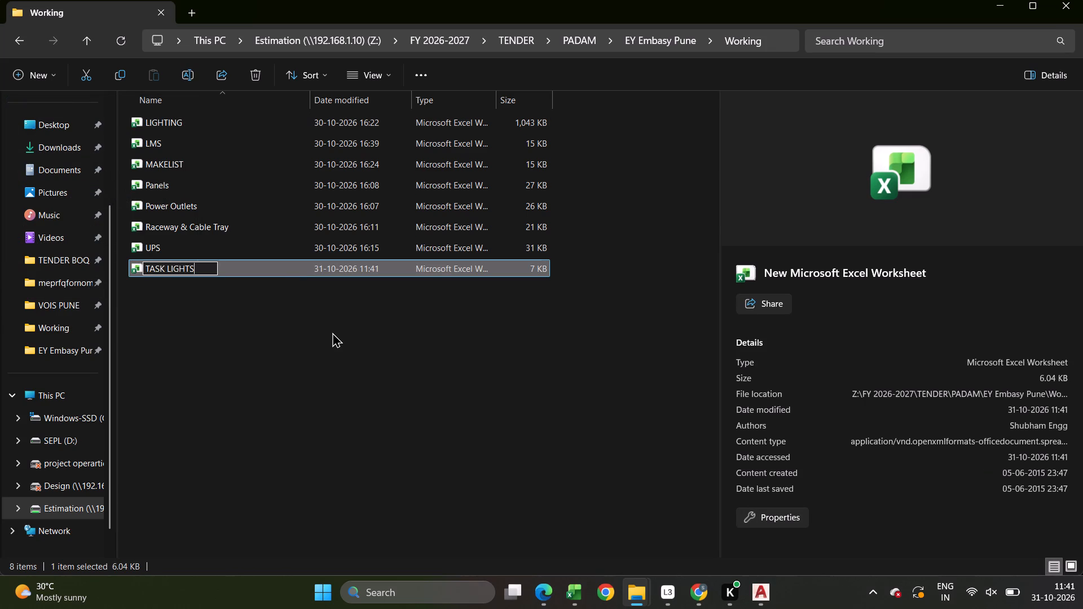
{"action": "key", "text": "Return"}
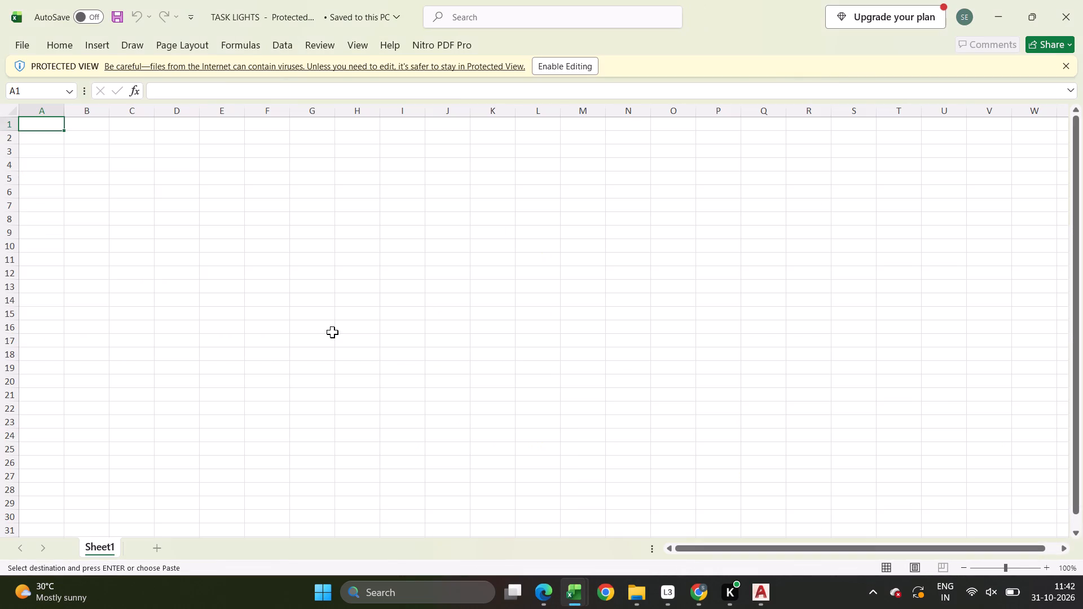
Enable editing in the TASK LIGHTS workbook and paste the copied lighting fixtures section D starting at cell A8.
{"action": "left_click", "coordinate": [579, 67]}
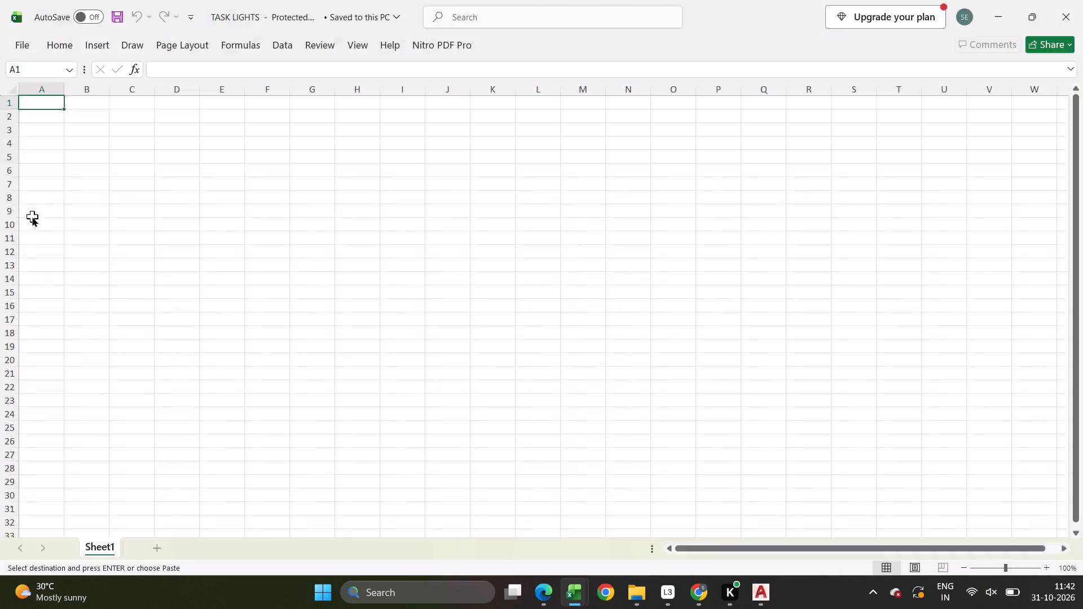
{"action": "left_click", "coordinate": [32, 266]}
{"action": "key", "text": "ctrl+v"}
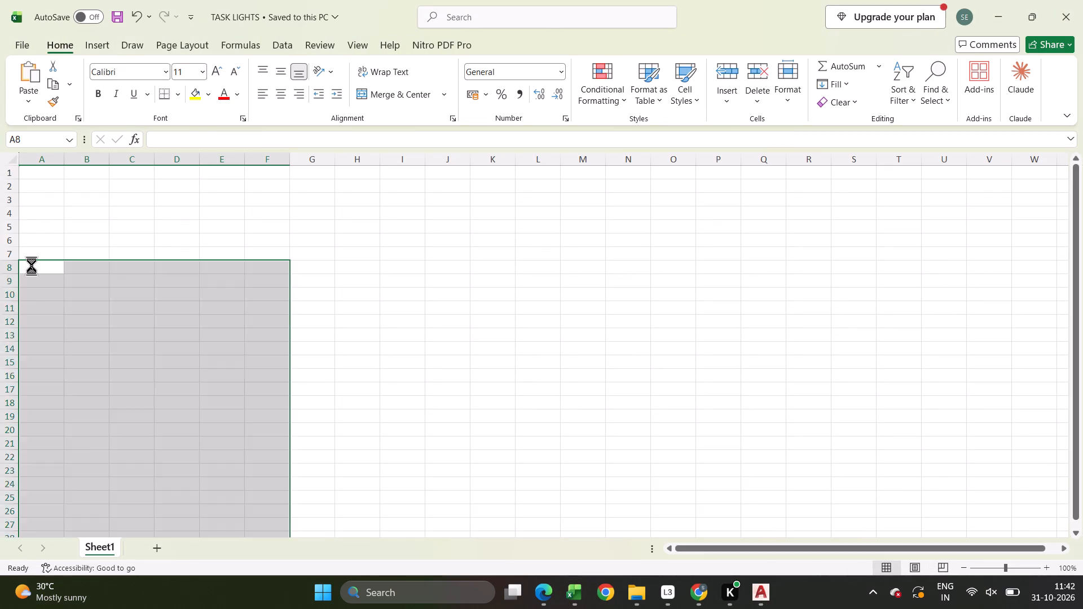
Copy the project title and table header rows 1 to 6 from the 21.0-Electrical sheet into TASK LIGHTS from row 1.
{"action": "key", "text": "alt+Tab"}
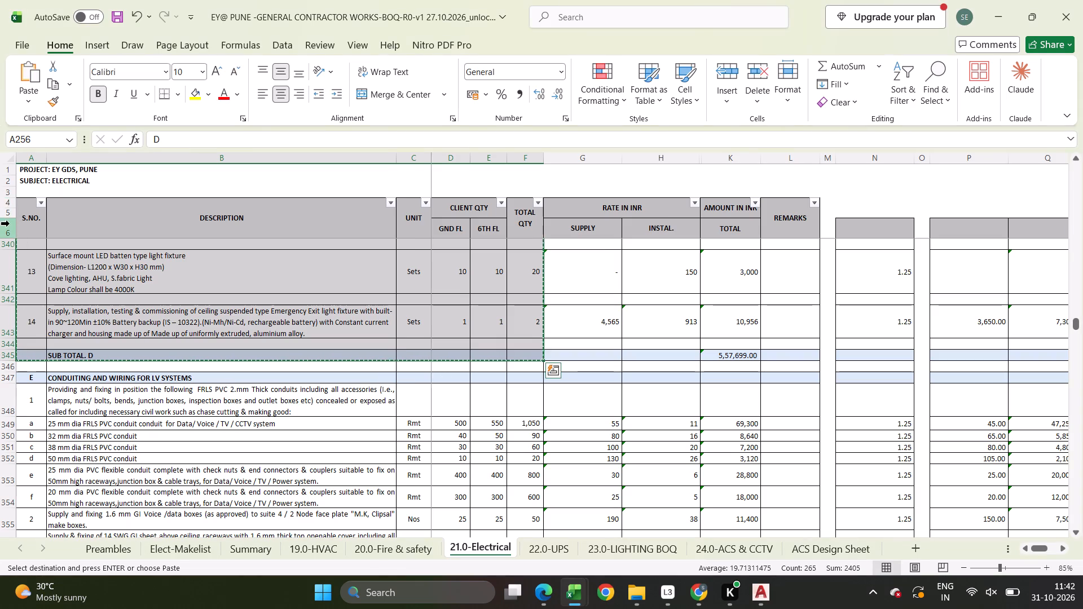
{"action": "left_click_drag", "start_coordinate": [7, 225], "coordinate": [4, 162]}
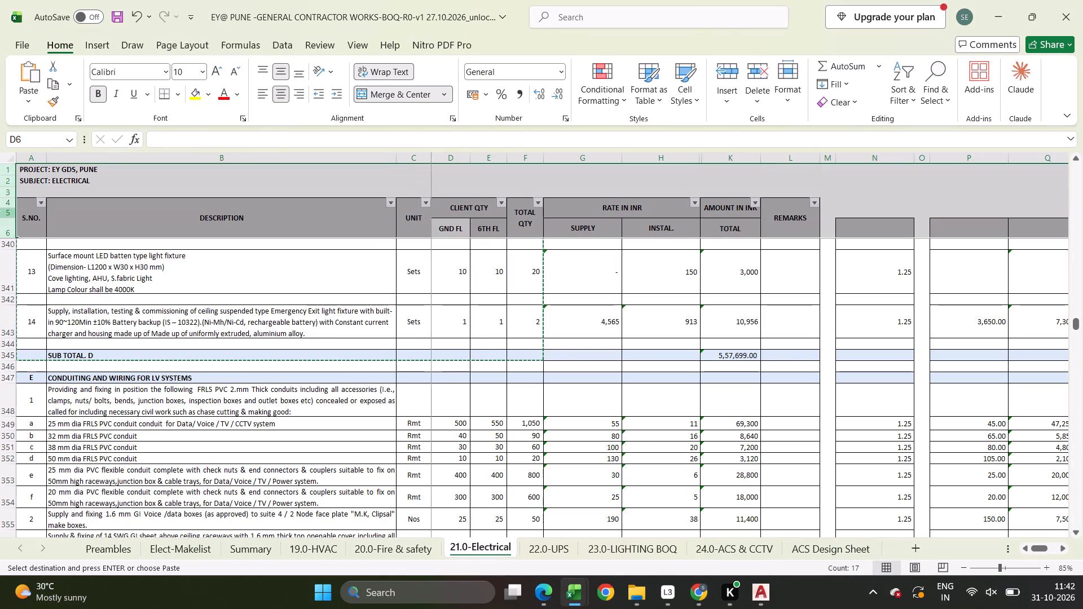
{"action": "key", "text": "ctrl+c"}
{"action": "key", "text": "alt+Tab"}
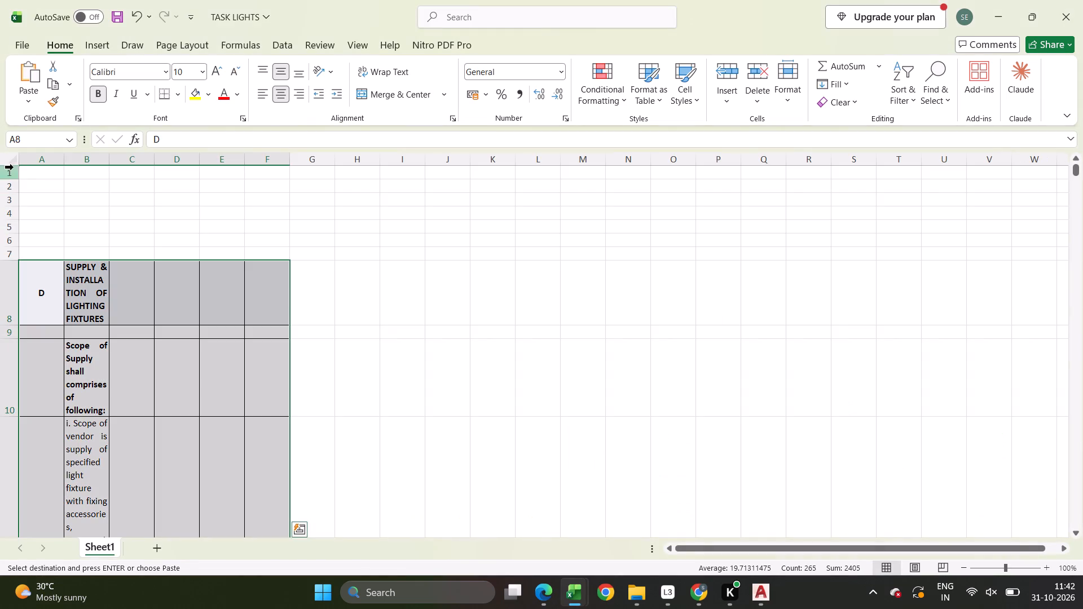
{"action": "left_click", "coordinate": [15, 161]}
{"action": "left_click", "coordinate": [8, 170]}
{"action": "key", "text": "ctrl+v"}
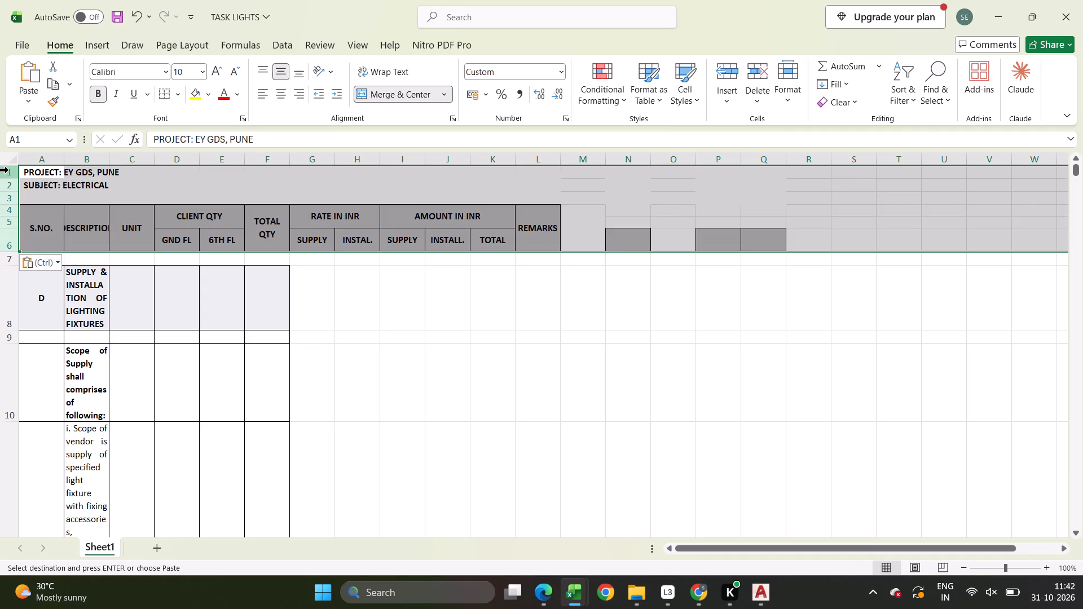
Delete columns G to T, covering the rate, amount, remarks and rate build-up headers, from the TASK LIGHTS sheet.
{"action": "left_click_drag", "start_coordinate": [311, 164], "coordinate": [915, 183]}
{"action": "key", "text": "ctrl+minus"}
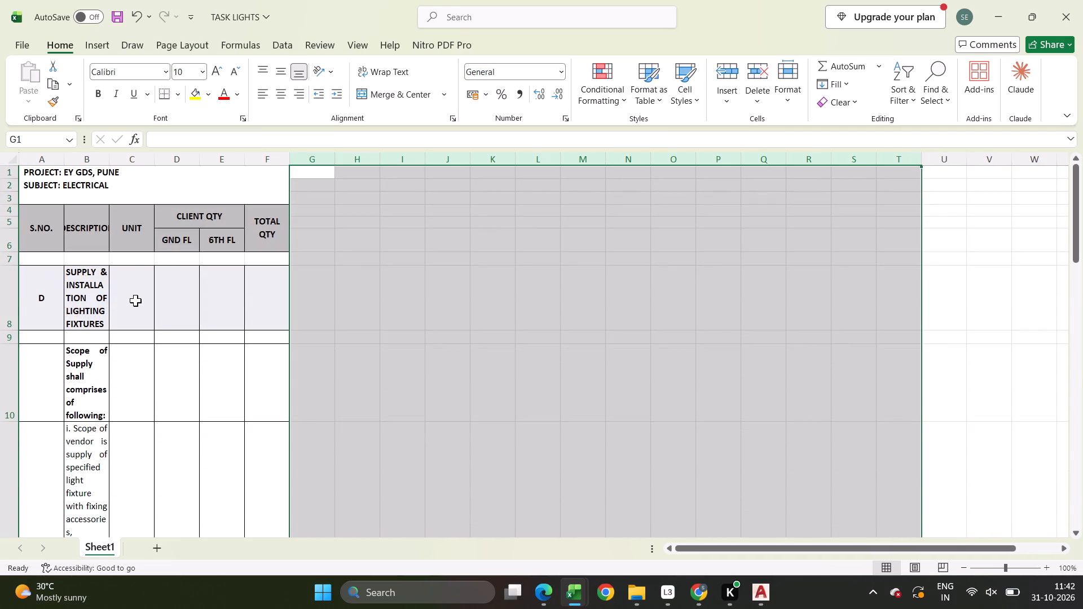
Widen the description column B to about 114 characters.
{"action": "left_click", "coordinate": [91, 161]}
{"action": "left_click_drag", "start_coordinate": [109, 160], "coordinate": [644, 158]}
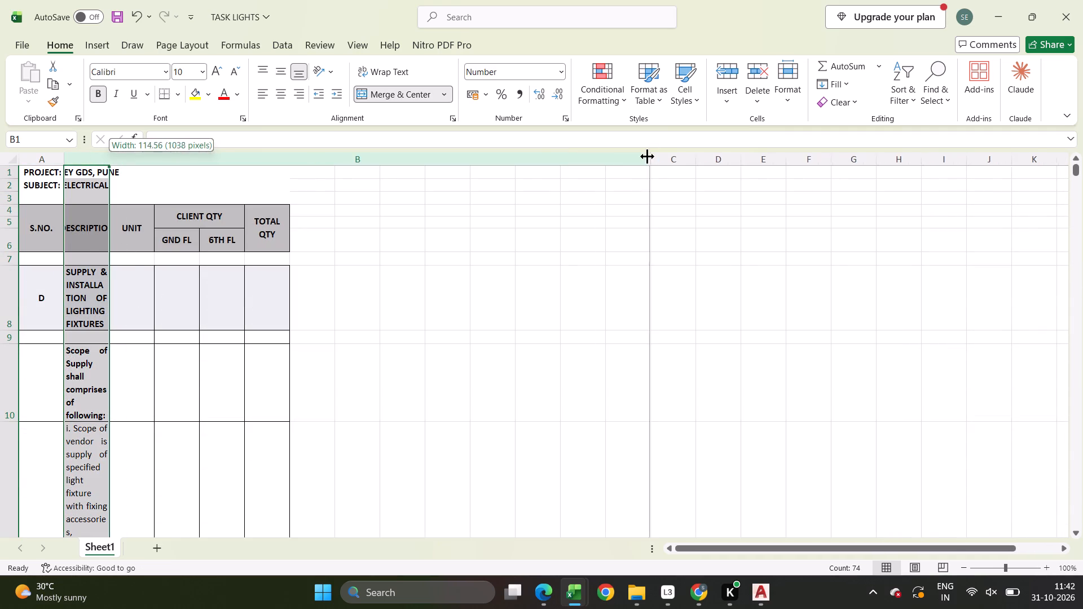
Narrow the description column B slightly and auto-fit the heights of all rows on the sheet to their contents.
{"action": "left_click_drag", "start_coordinate": [644, 158], "coordinate": [548, 179]}
{"action": "left_click", "coordinate": [14, 162]}
{"action": "double_click", "coordinate": [15, 179]}
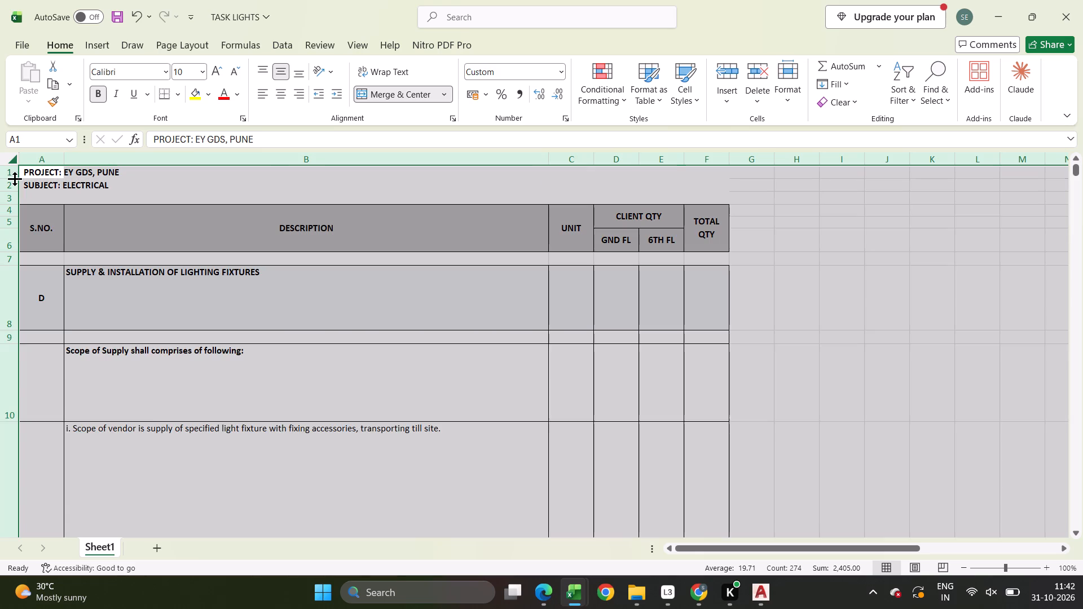
{"action": "left_click", "coordinate": [249, 396]}
Rename the Sheet1 worksheet as Lights and save the TASK LIGHTS workbook.
{"action": "scroll", "coordinate": [250, 397], "scroll_direction": "down", "scroll_amount": 20}
{"action": "scroll", "coordinate": [250, 397], "scroll_direction": "down", "scroll_amount": 11}
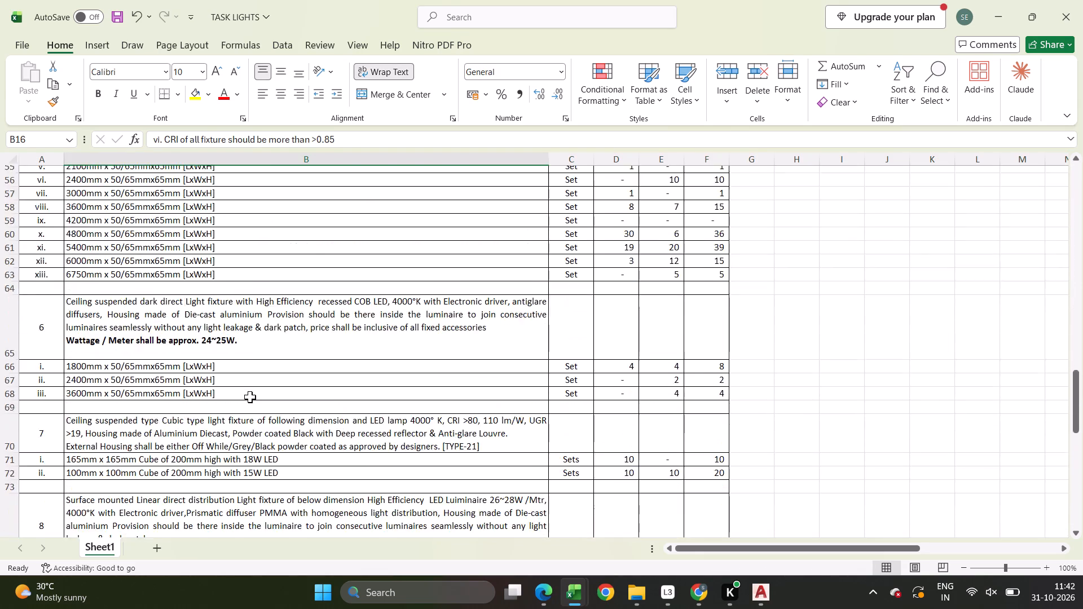
{"action": "scroll", "coordinate": [250, 397], "scroll_direction": "down", "scroll_amount": 17}
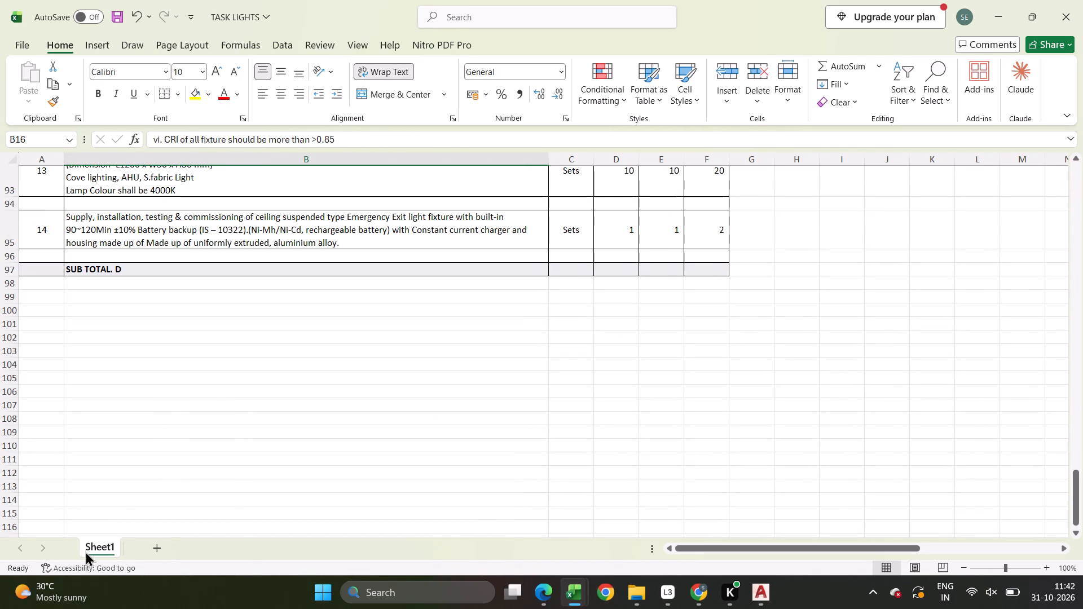
{"action": "double_click", "coordinate": [96, 545]}
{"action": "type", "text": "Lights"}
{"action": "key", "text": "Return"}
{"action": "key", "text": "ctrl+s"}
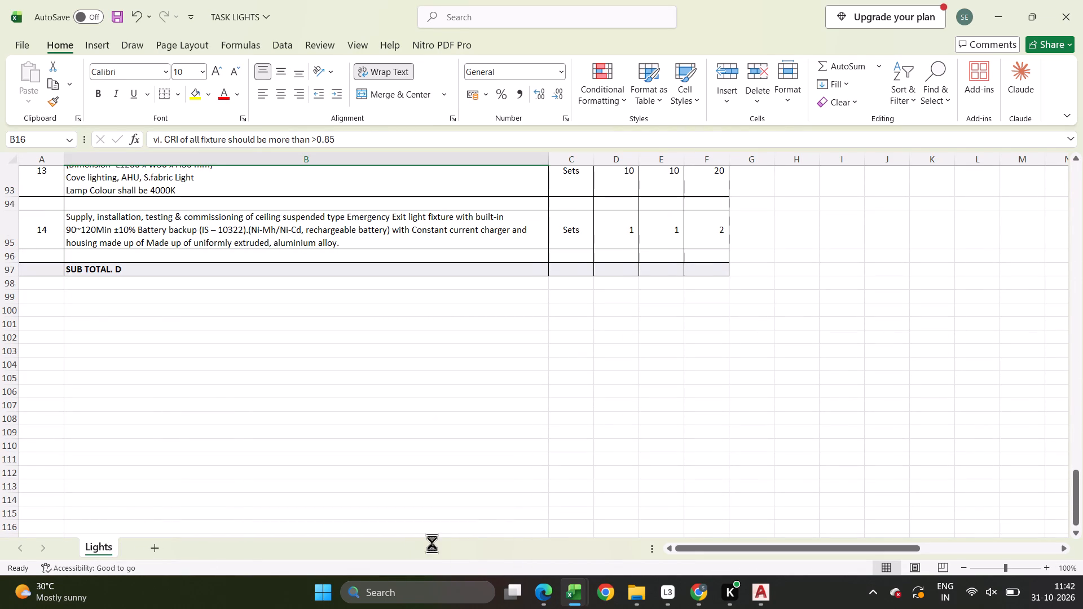
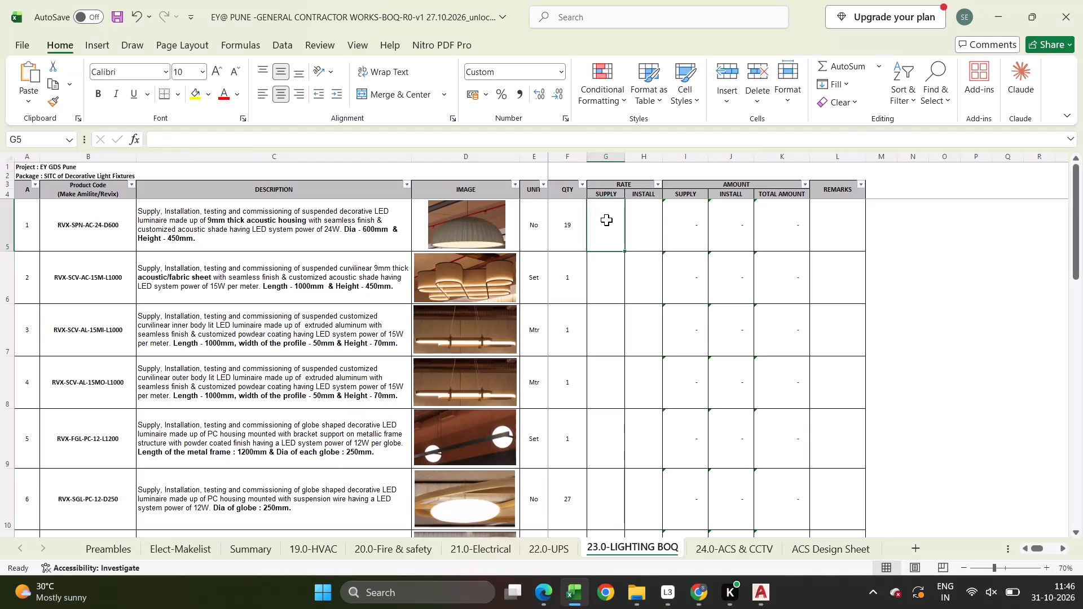
Copy column G's formatting to columns N, P and Q beside the table on the 23.0-LIGHTING BOQ sheet.
{"action": "left_click", "coordinate": [609, 152]}
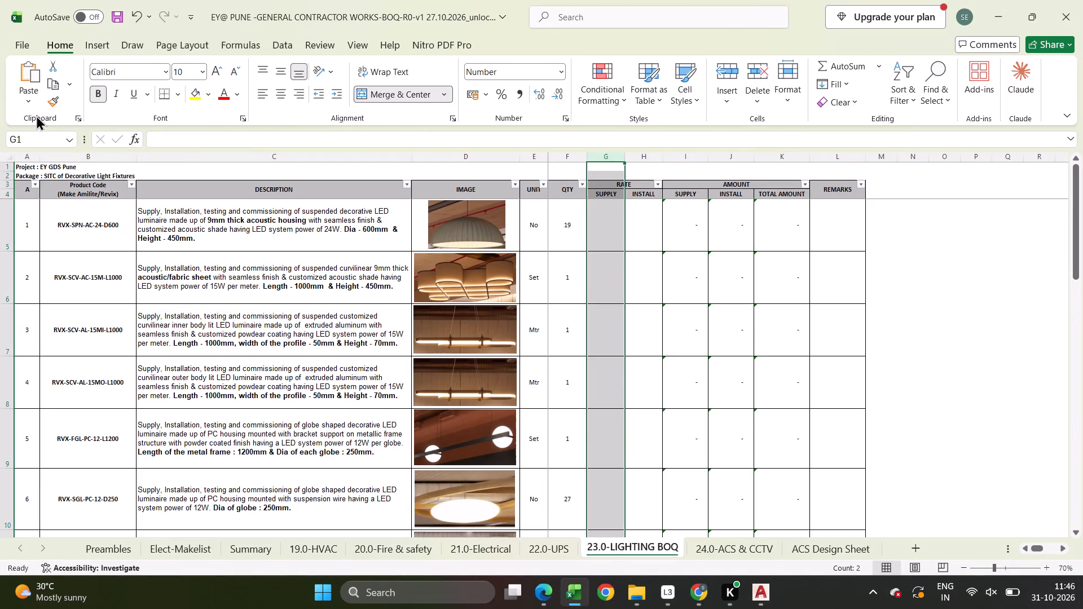
{"action": "double_click", "coordinate": [51, 104]}
{"action": "left_click", "coordinate": [919, 155]}
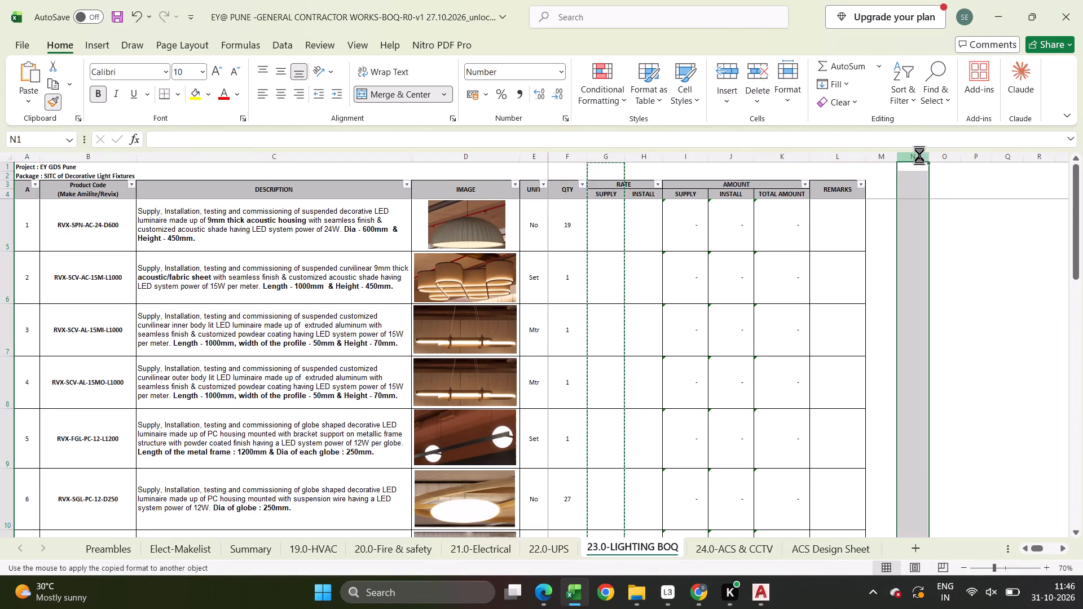
{"action": "left_click_drag", "start_coordinate": [979, 153], "coordinate": [1005, 155]}
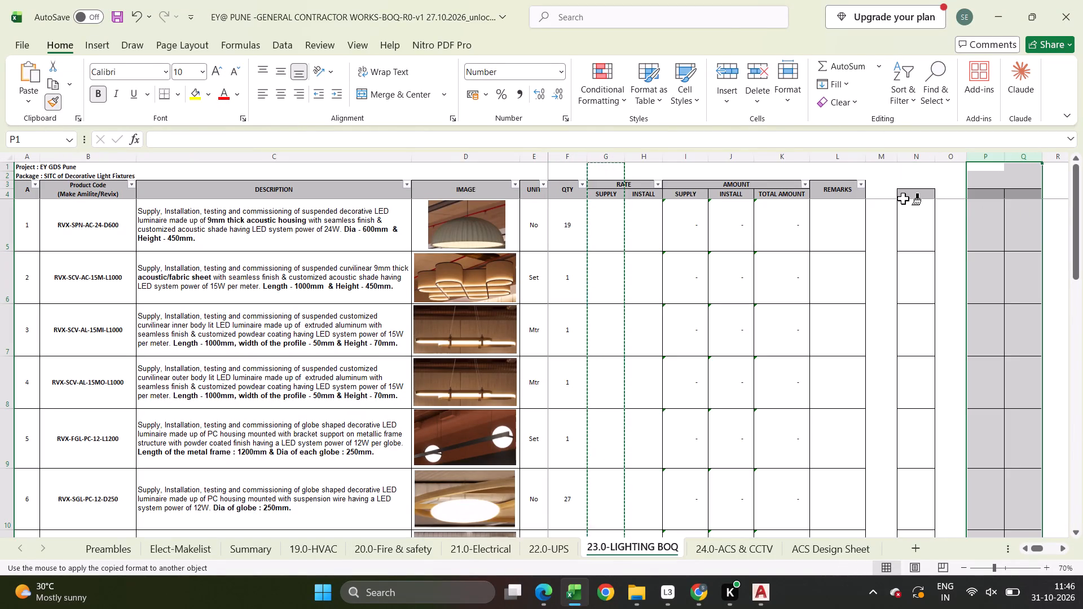
{"action": "key", "text": "Escape"}
Enter the row 4 headers Margin in column N, Rate in column P and Amount in column Q.
{"action": "left_click", "coordinate": [905, 194]}
{"action": "type", "text": "Margin"}
{"action": "key", "text": "Right"}
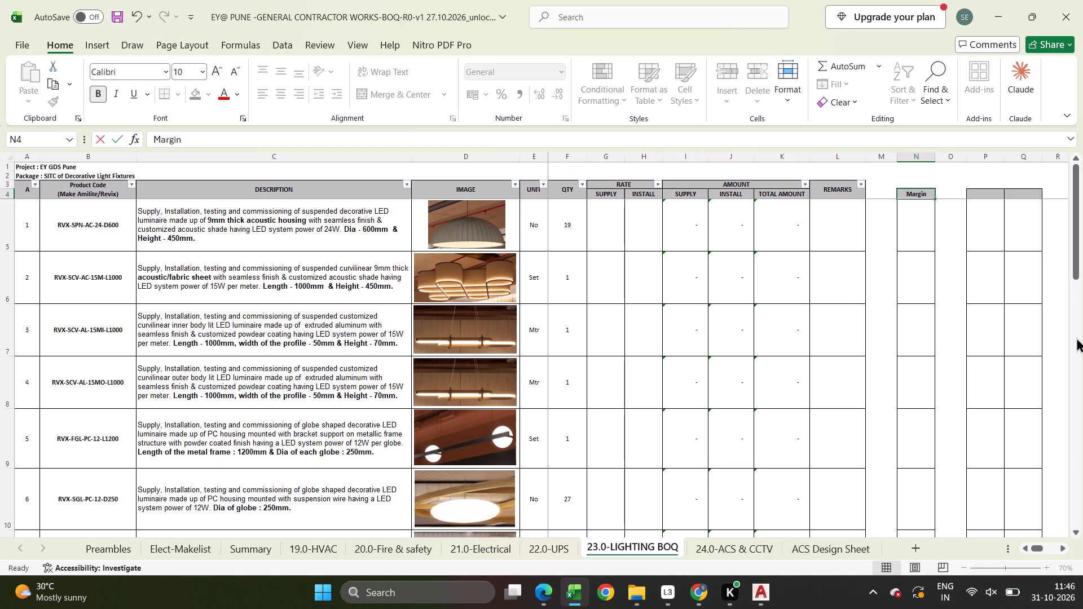
{"action": "key", "text": "Right"}
{"action": "key", "text": "Right"}
{"action": "key", "text": "Left"}
{"action": "type", "text": "Rate"}
{"action": "key", "text": "Right"}
{"action": "type", "text": "Amount"}
{"action": "key", "text": "Return"}
Enter the formula =P5*F5 in cell Q5 to calculate the Amount from the rate and quantity.
{"action": "key", "text": "Left"}
{"action": "key", "text": "Right"}
{"action": "type", "text": "[="}
{"action": "key", "text": "BackSpace"}
{"action": "key", "text": "BackSpace"}
{"action": "key", "text": "BackSpace"}
{"action": "key", "text": "equal"}
{"action": "key", "text": "Left"}
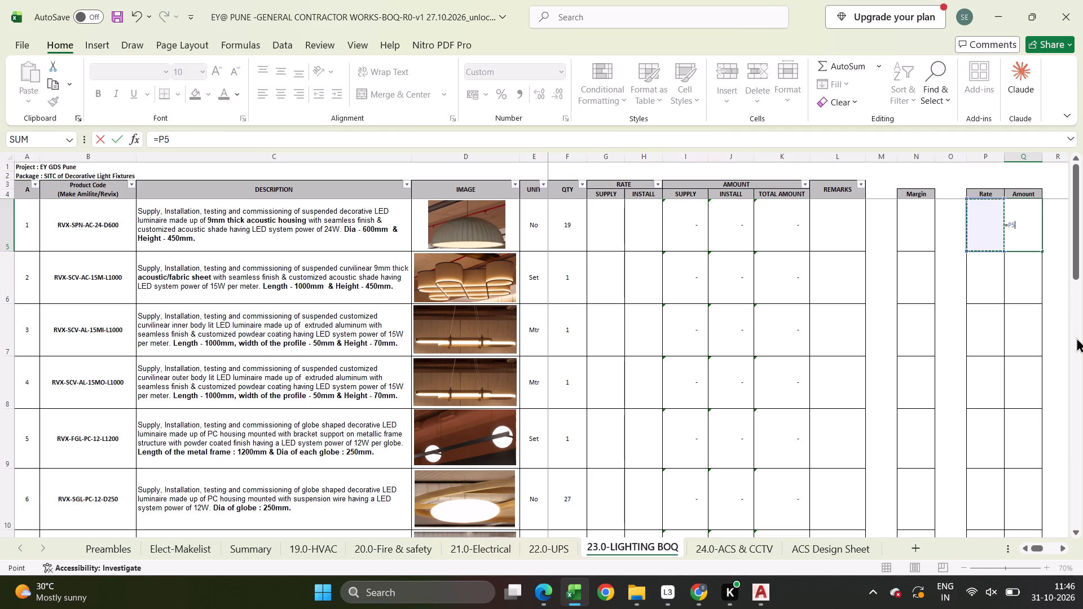
{"action": "key", "text": "asterisk"}
{"action": "key", "text": "Left"}
{"action": "key", "text": "Left"}
{"action": "key", "text": "Left"}
{"action": "key", "text": "Left"}
{"action": "key", "text": "Left"}
{"action": "key", "text": "Left"}
{"action": "key", "text": "Left"}
{"action": "key", "text": "Left"}
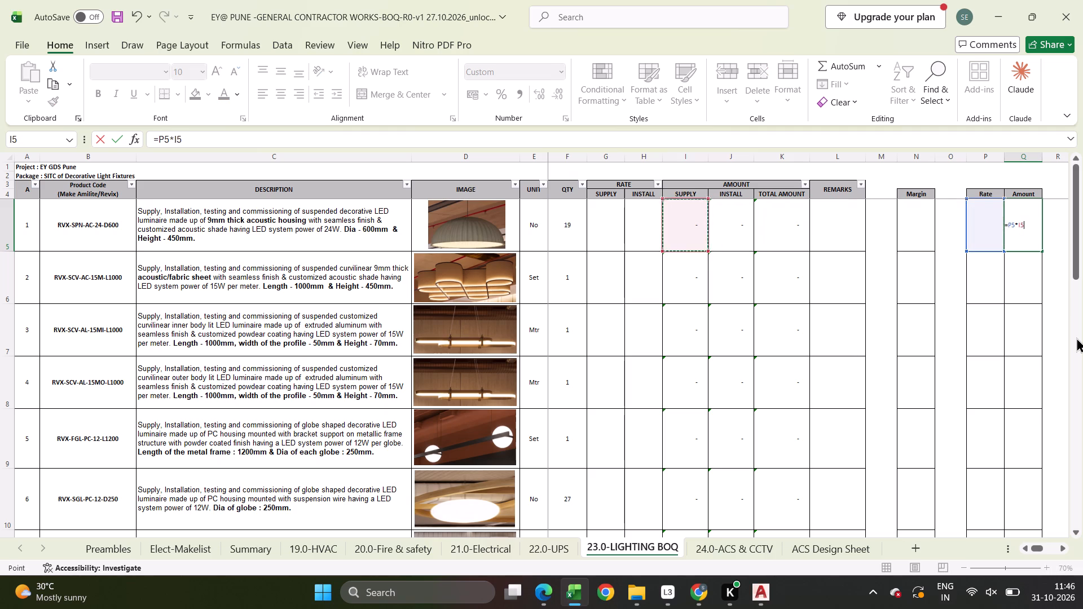
{"action": "key", "text": "Left"}
{"action": "key", "text": "Left"}
{"action": "key", "text": "Left"}
{"action": "key", "text": "Return"}
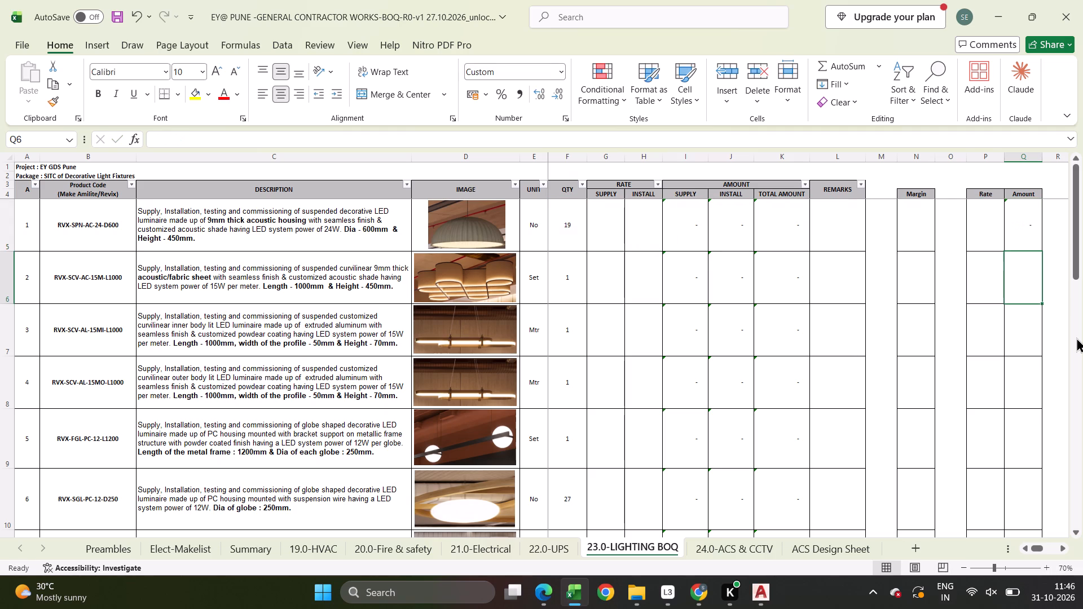
Fill the Amount formula from Q5 down to the last fixture item in Q21.
{"action": "key", "text": "Up"}
{"action": "key", "text": "Left"}
{"action": "key", "text": "Left"}
{"action": "key", "text": "Left"}
{"action": "key", "text": "Left"}
{"action": "key", "text": "Left"}
{"action": "key", "text": "Left"}
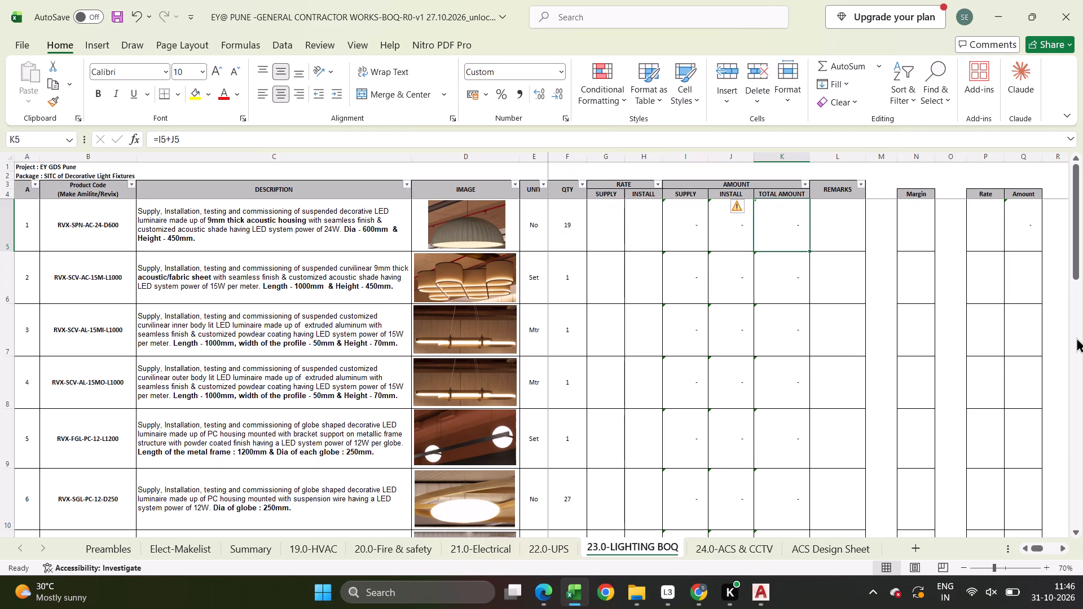
{"action": "key", "text": "ctrl+Down"}
{"action": "key", "text": "Right"}
{"action": "key", "text": "Right"}
{"action": "key", "text": "Right"}
{"action": "key", "text": "Right"}
{"action": "key", "text": "Right"}
{"action": "key", "text": "Right"}
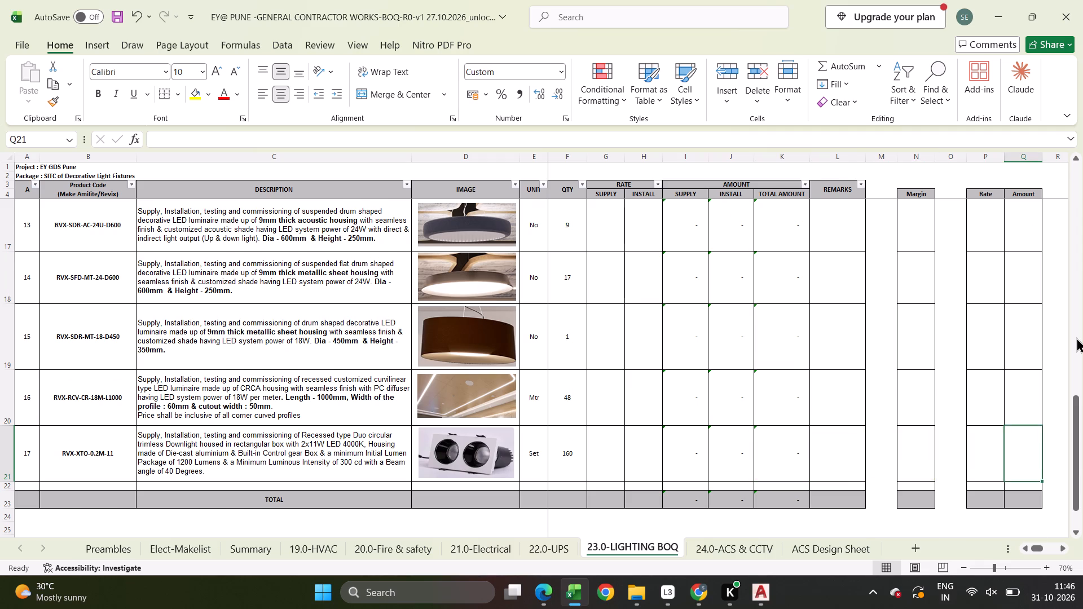
{"action": "key", "text": "ctrl+shift+Up"}
{"action": "key", "text": "ctrl+d"}
Copy the sum formula from the total amount cell K23 into Q23 in the TOTAL row.
{"action": "key", "text": "Down"}
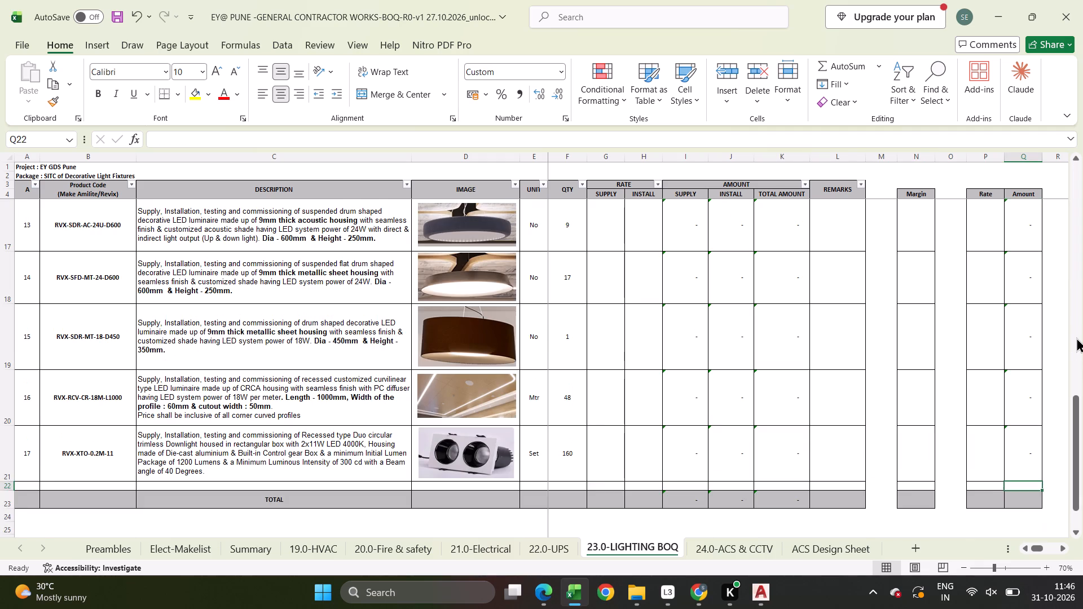
{"action": "key", "text": "Down"}
{"action": "key", "text": "Left"}
{"action": "key", "text": "Left"}
{"action": "key", "text": "Left"}
{"action": "key", "text": "Left"}
{"action": "key", "text": "Left"}
{"action": "key", "text": "Left"}
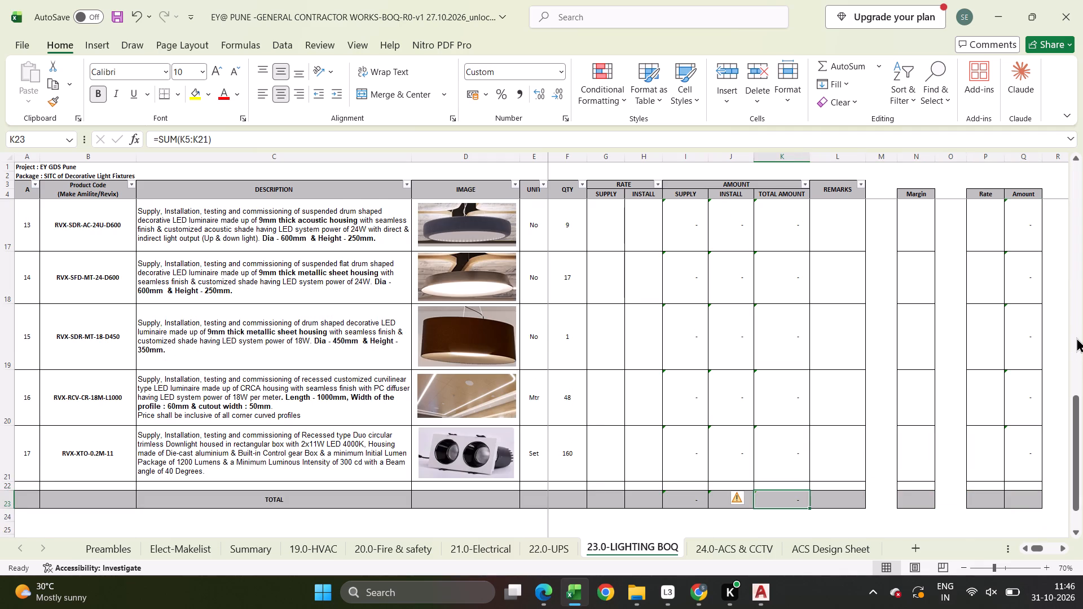
{"action": "key", "text": "ctrl+c"}
{"action": "key", "text": "Right"}
{"action": "key", "text": "Right"}
{"action": "key", "text": "Right"}
{"action": "key", "text": "Right"}
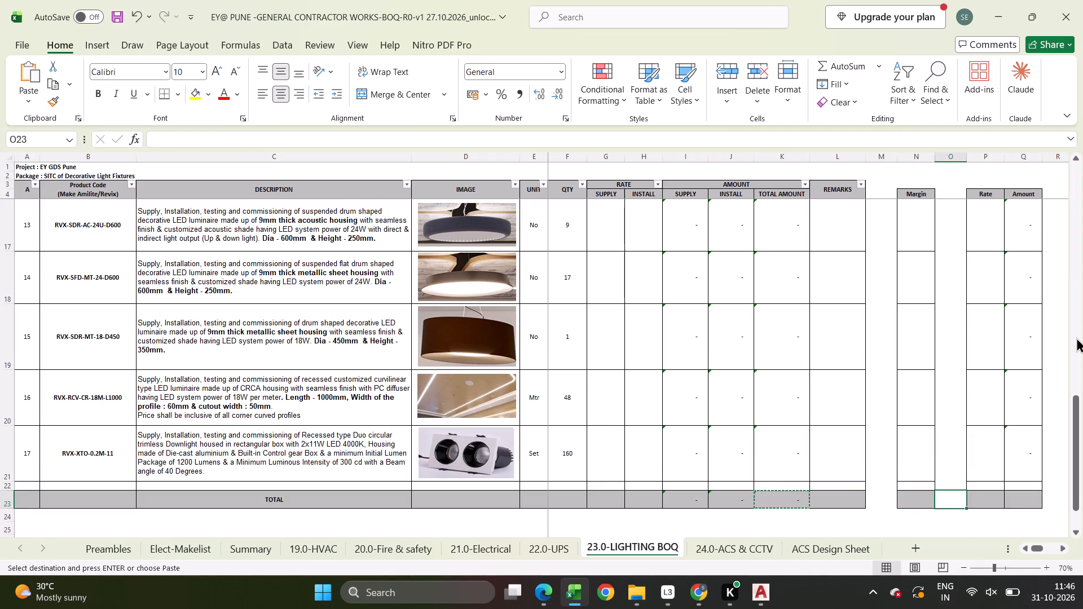
{"action": "key", "text": "Right"}
{"action": "key", "text": "Right"}
{"action": "key", "text": "ctrl+v"}
{"action": "key", "text": "Escape"}
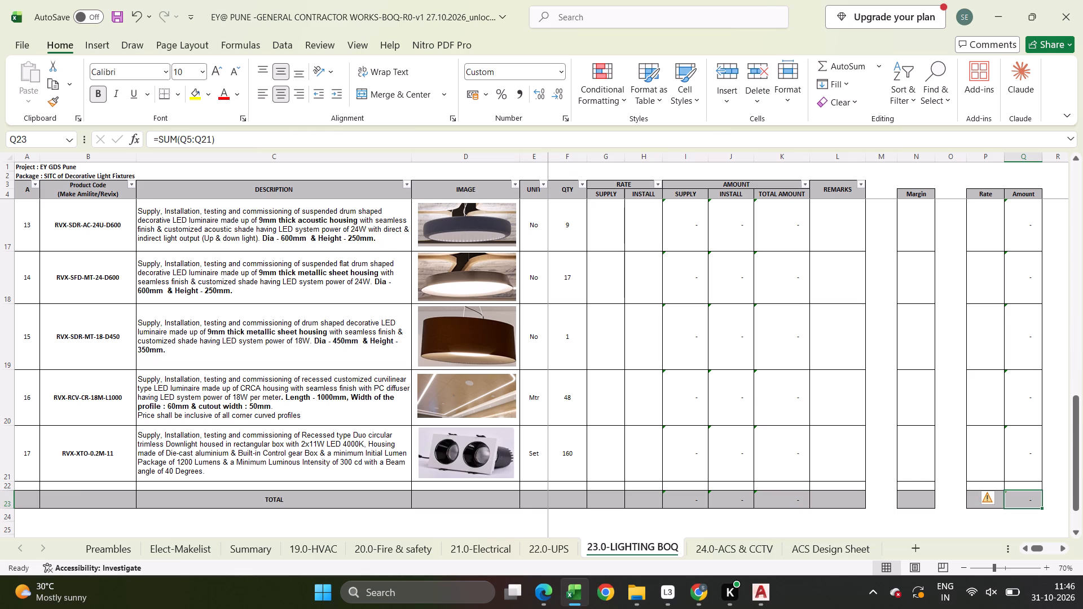
Enter a margin of 1.25 in N5 and fill it down to the last fixture item in N21.
{"action": "scroll", "coordinate": [756, 418], "scroll_direction": "up", "scroll_amount": 10}
{"action": "middle_click_drag", "start_coordinate": [968, 373], "coordinate": [958, 58]}
{"action": "scroll", "coordinate": [935, 196], "scroll_direction": "up", "scroll_amount": 3}
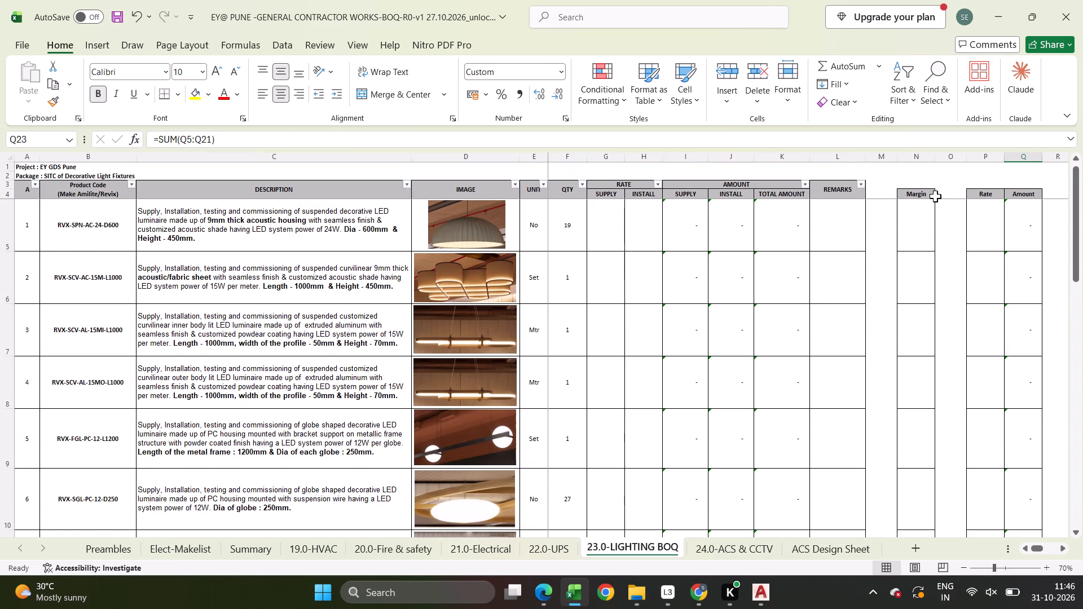
{"action": "scroll", "coordinate": [935, 196], "scroll_direction": "up", "scroll_amount": 7}
{"action": "left_click", "coordinate": [916, 220]}
{"action": "type", "text": "1.25"}
{"action": "key", "text": "Return"}
{"action": "key", "text": "Left"}
{"action": "key", "text": "Up"}
{"action": "key", "text": "Left"}
{"action": "key", "text": "Left"}
{"action": "key", "text": "ctrl+Down"}
{"action": "key", "text": "Right"}
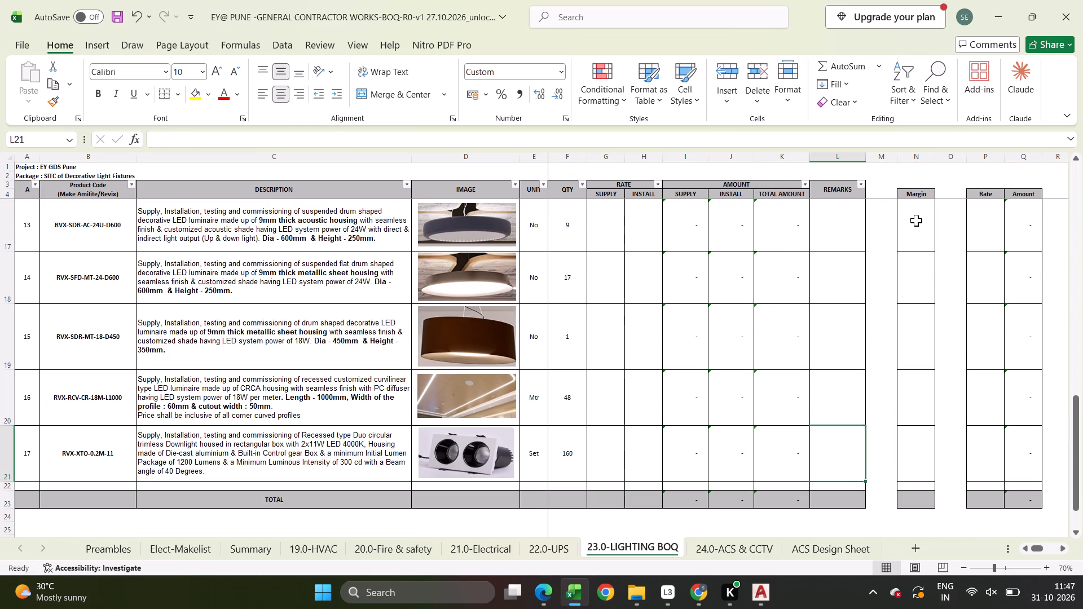
{"action": "key", "text": "Right"}
{"action": "key", "text": "Right"}
{"action": "key", "text": "ctrl+shift+Up"}
{"action": "key", "text": "ctrl+d"}
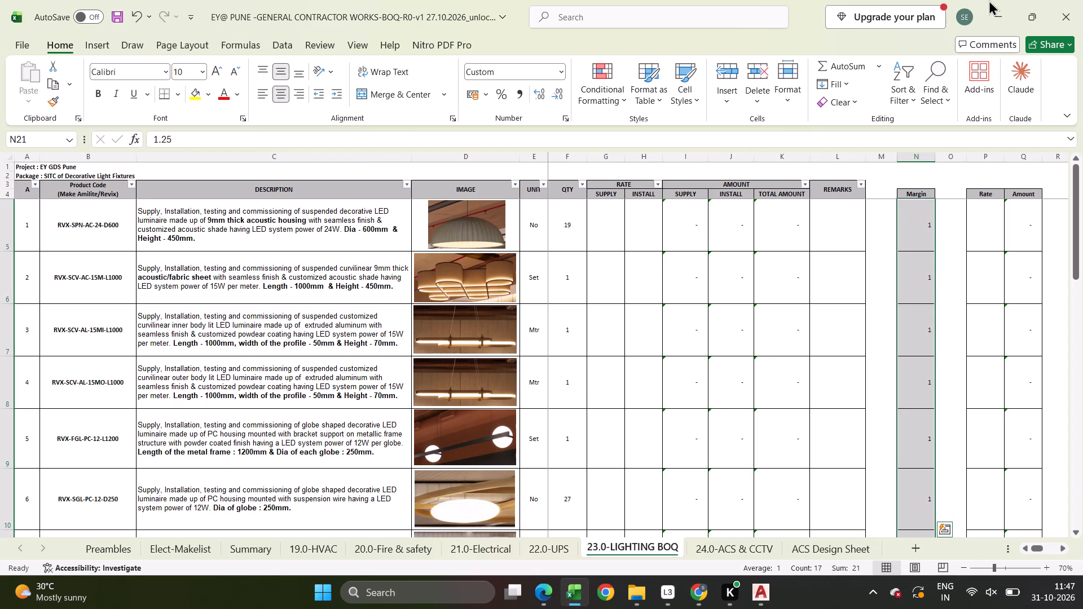
Apply the comma style to the Margin column N so its values display two decimals.
{"action": "left_click", "coordinate": [909, 158]}
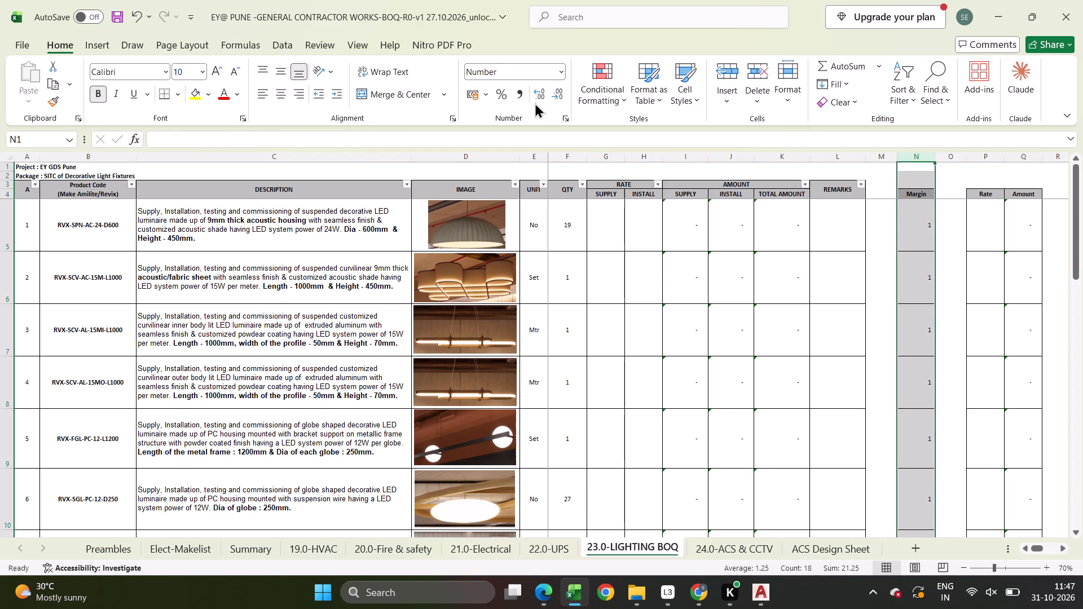
{"action": "left_click", "coordinate": [516, 91]}
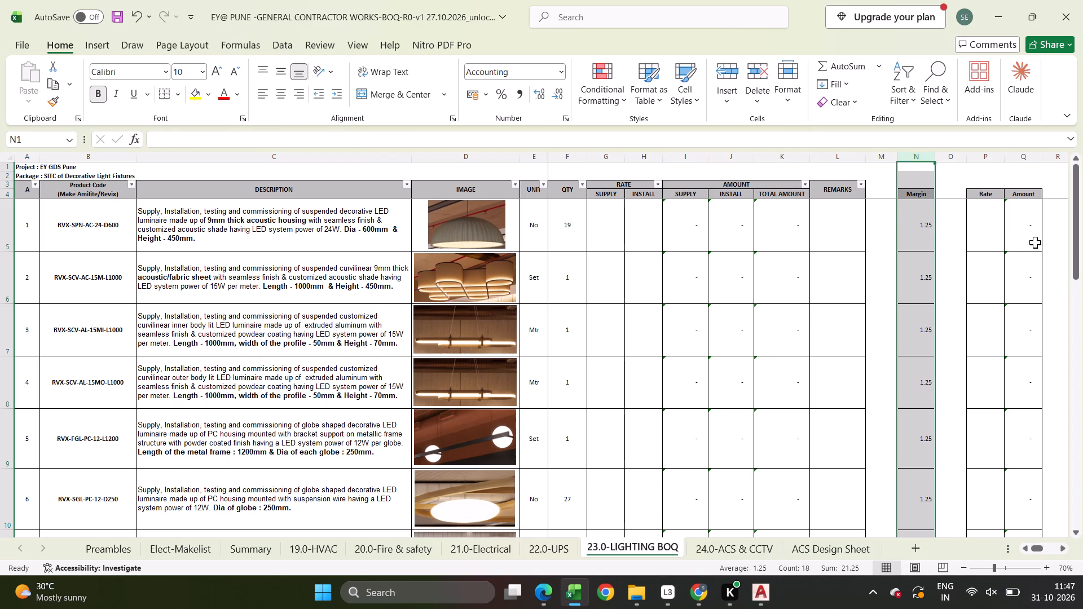
Select cell P5, the first item's cell in the Rate column.
{"action": "left_click", "coordinate": [997, 229]}
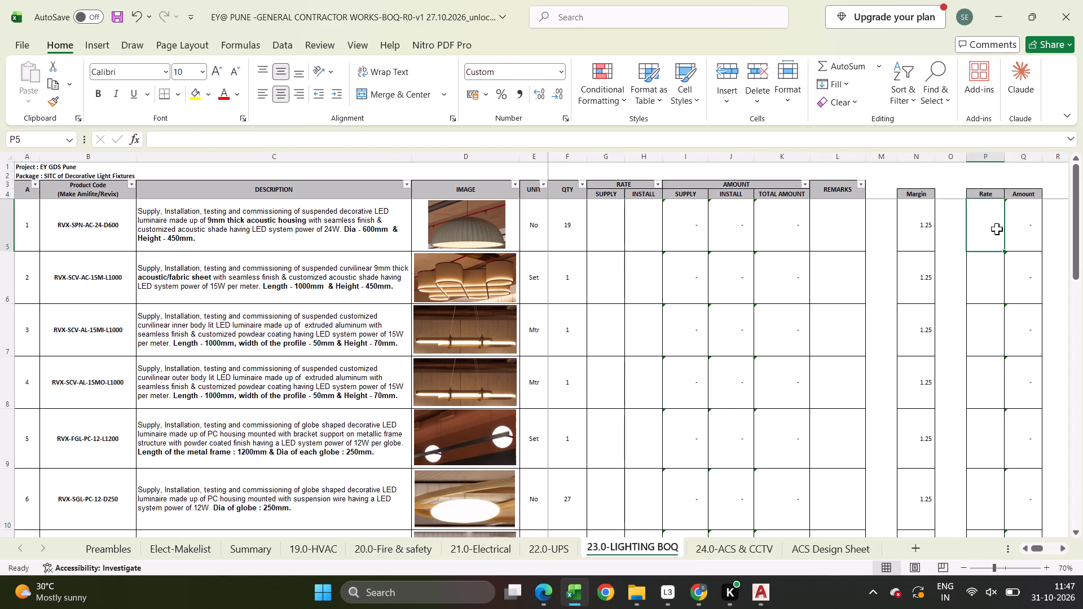
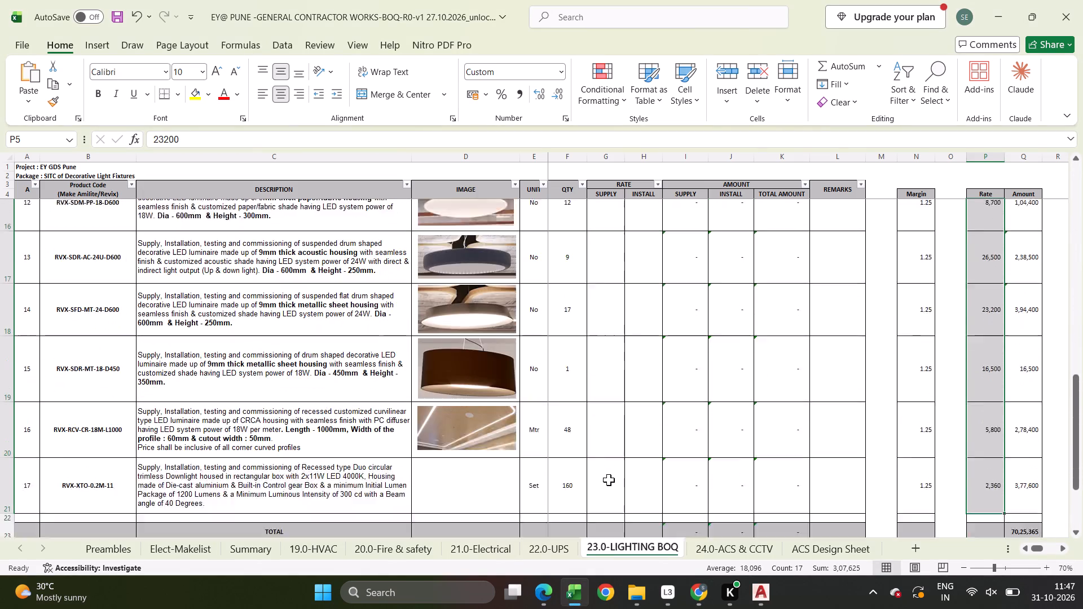
Review the rates and amounts in columns P and Q for all the light fixture items, down to the TOTAL row.
{"action": "scroll", "coordinate": [609, 480], "scroll_direction": "down", "scroll_amount": 3}
{"action": "scroll", "coordinate": [905, 480], "scroll_direction": "up", "scroll_amount": 3}
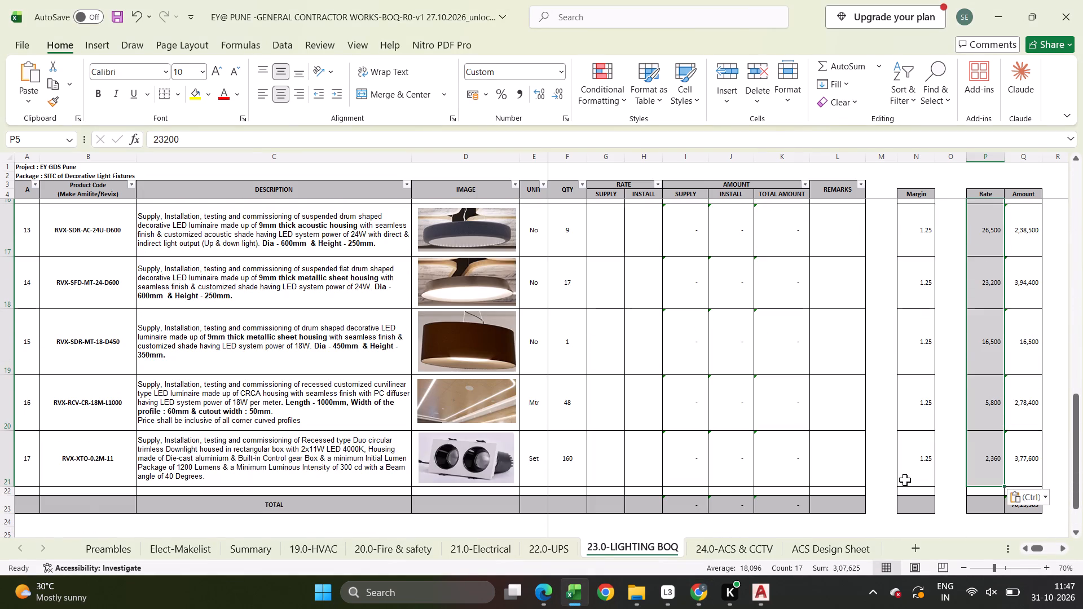
{"action": "middle_click_drag", "start_coordinate": [905, 480], "coordinate": [900, 294]}
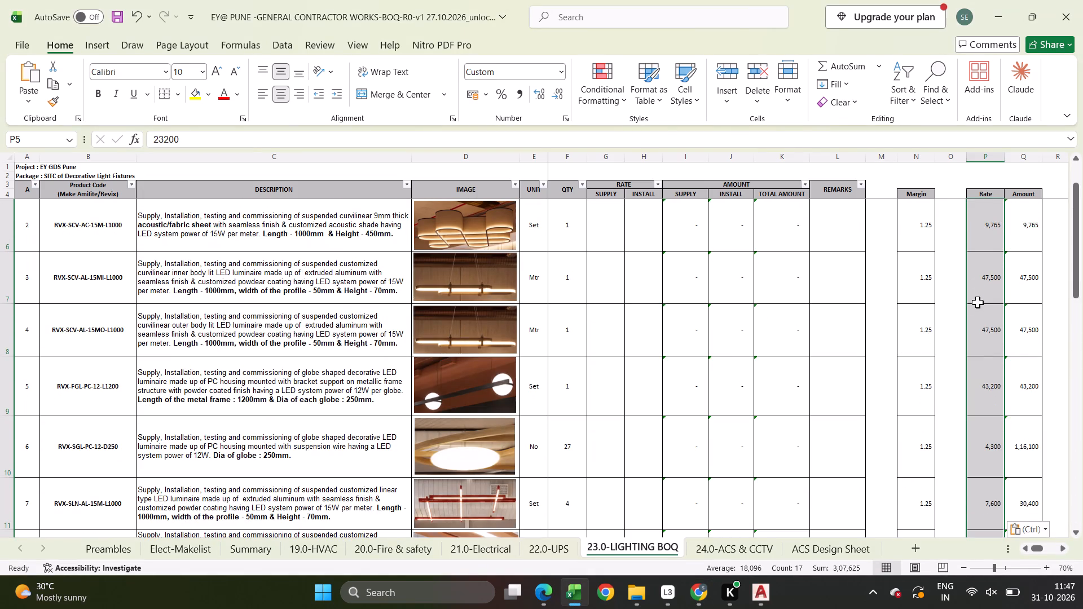
{"action": "scroll", "coordinate": [970, 306], "scroll_direction": "up", "scroll_amount": 8}
{"action": "left_click", "coordinate": [989, 280]}
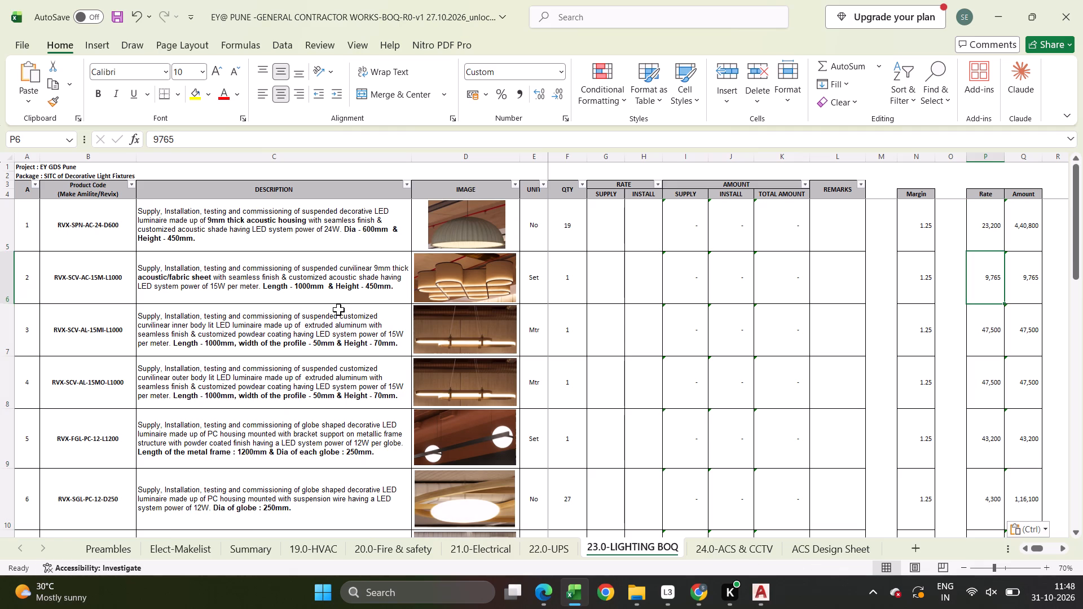
{"action": "left_click", "coordinate": [1060, 277]}
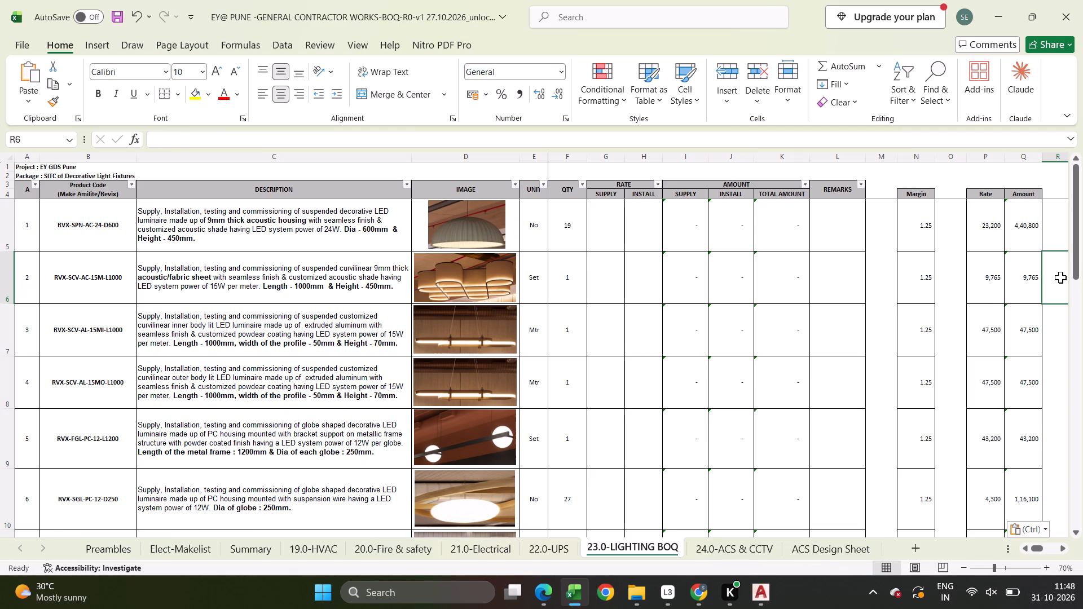
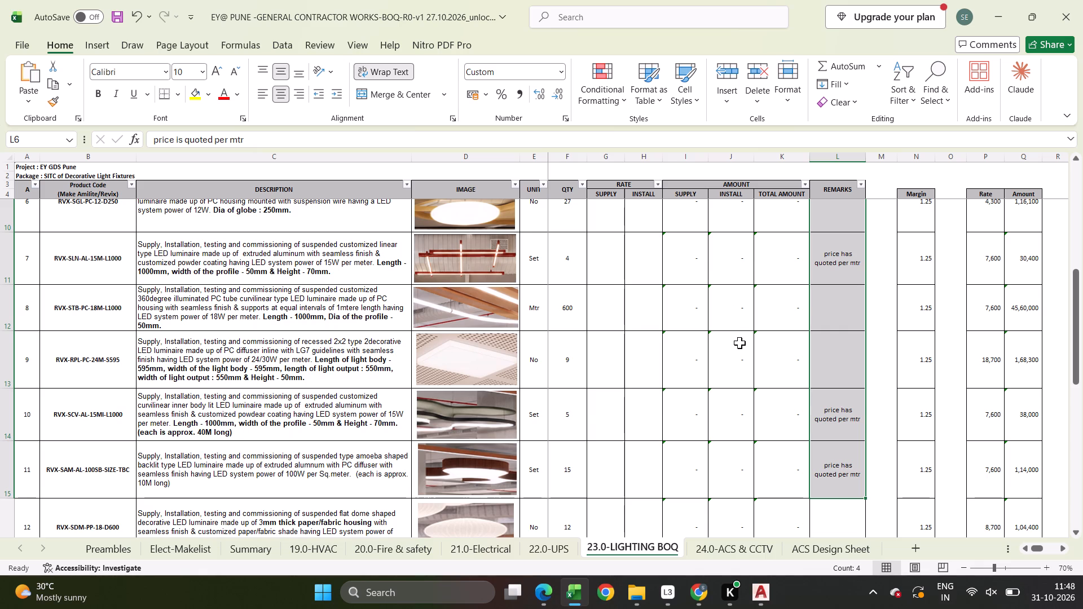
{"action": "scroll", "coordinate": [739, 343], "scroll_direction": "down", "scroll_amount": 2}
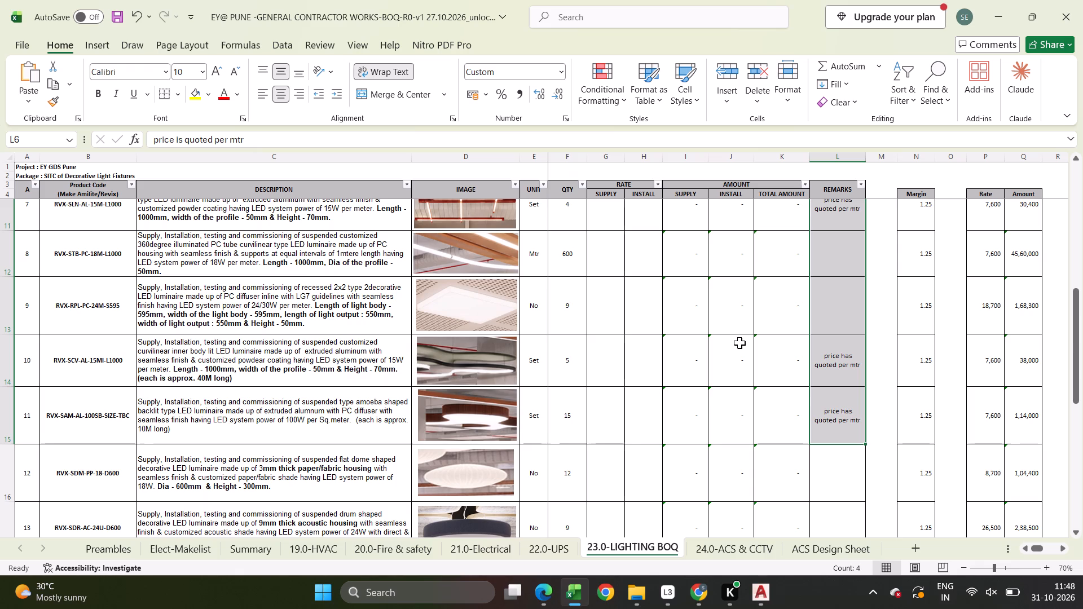
Enter the formula =MROUND(N5*P5,5) in G5, the first item's supply rate, to round margin times rate to the nearest 5.
{"action": "scroll", "coordinate": [739, 343], "scroll_direction": "up", "scroll_amount": 2}
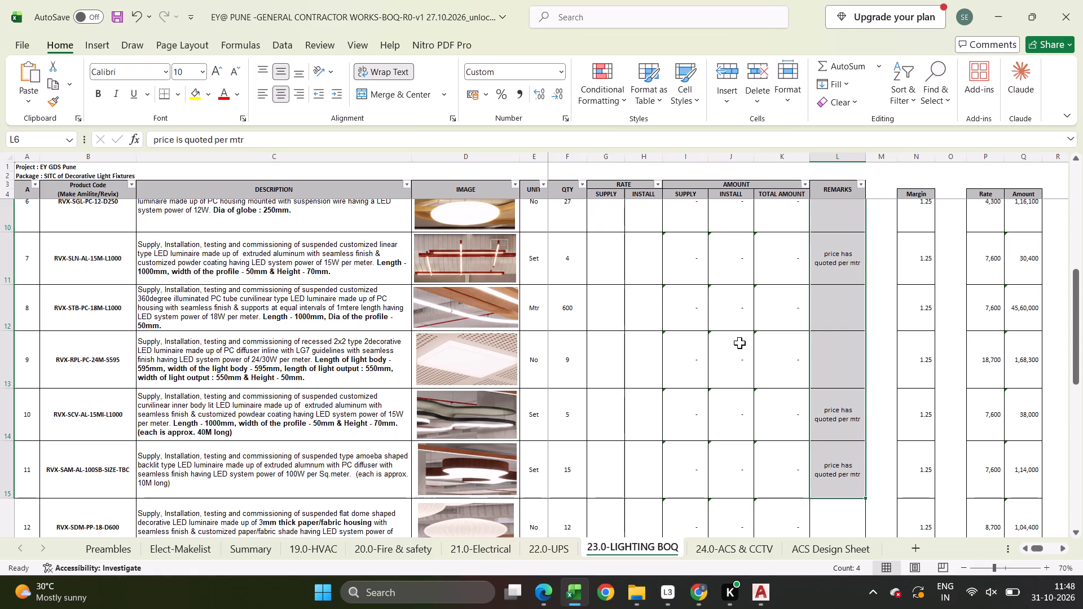
{"action": "scroll", "coordinate": [739, 343], "scroll_direction": "up", "scroll_amount": 7}
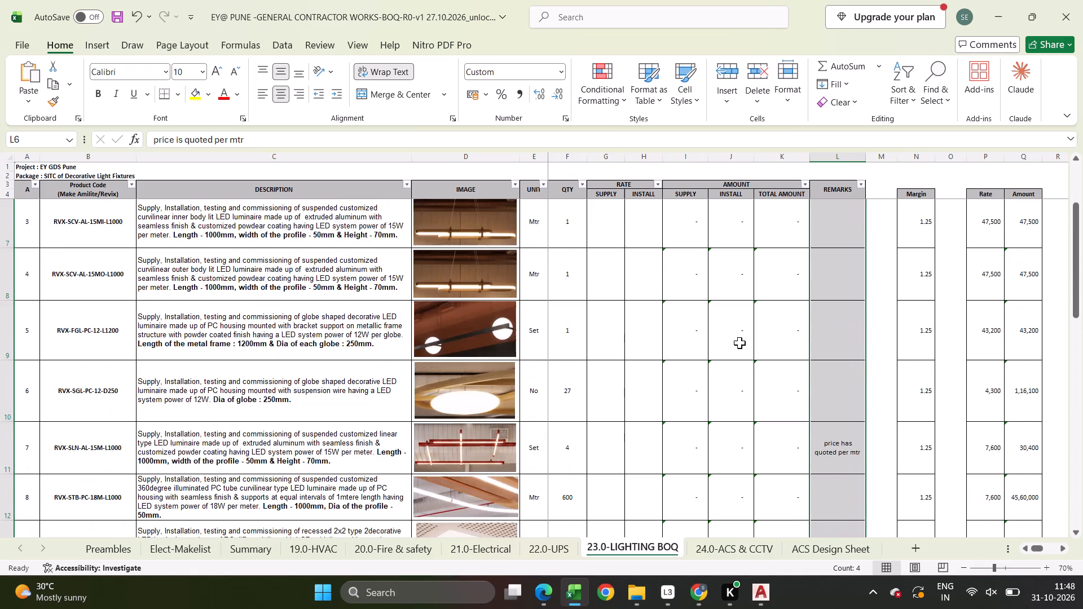
{"action": "scroll", "coordinate": [739, 343], "scroll_direction": "up", "scroll_amount": 5}
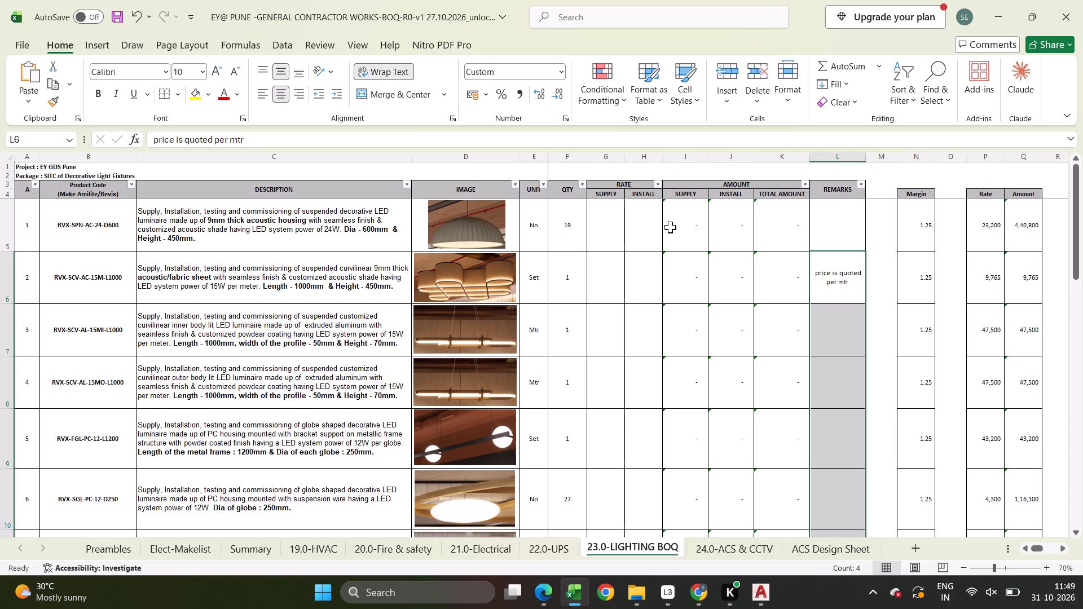
{"action": "left_click", "coordinate": [621, 221]}
{"action": "type", "text": "=mroi"}
{"action": "key", "text": "BackSpace"}
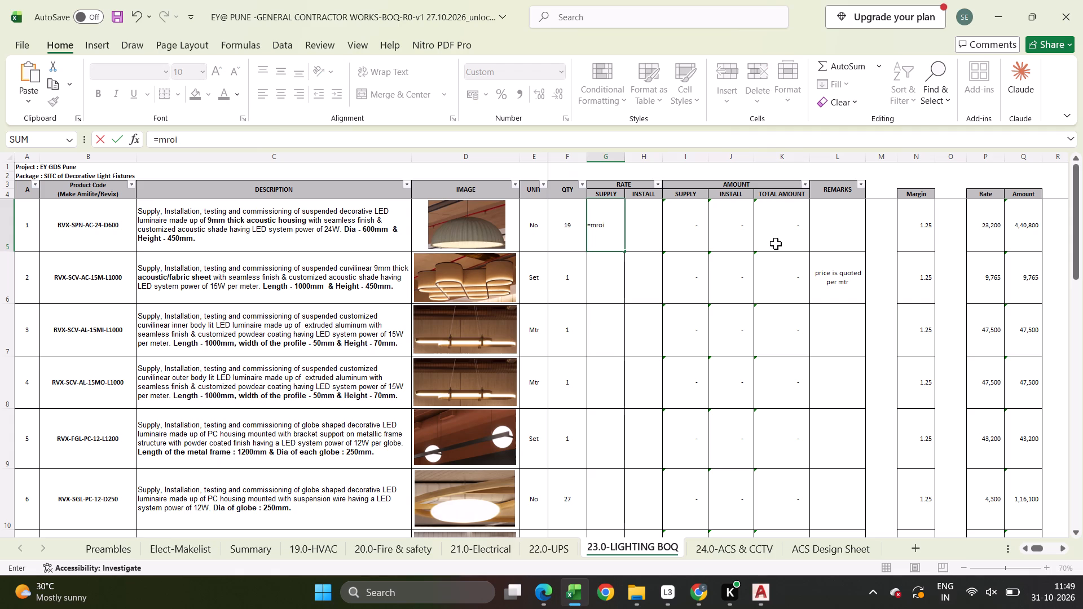
{"action": "key", "text": "u"}
{"action": "key", "text": "BackSpace"}
{"action": "type", "text": "und("}
{"action": "key", "text": "Right"}
{"action": "key", "text": "Right"}
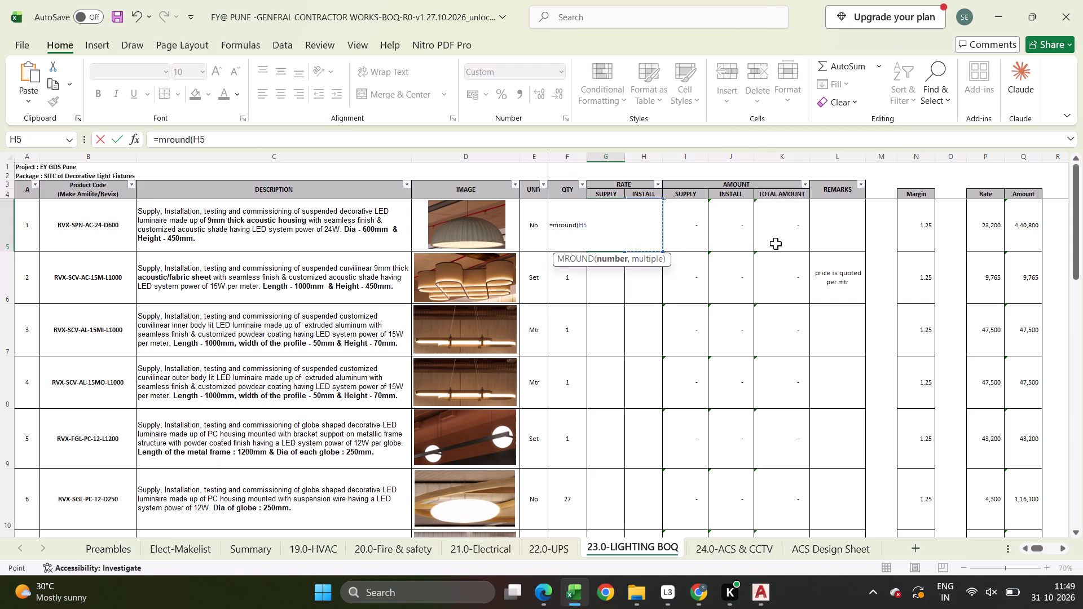
{"action": "key", "text": "Right"}
{"action": "key", "text": "Right"}
{"action": "key", "text": "Right"}
{"action": "key", "text": "Right"}
{"action": "key", "text": "Right"}
{"action": "key", "text": "asterisk"}
{"action": "key", "text": "Right"}
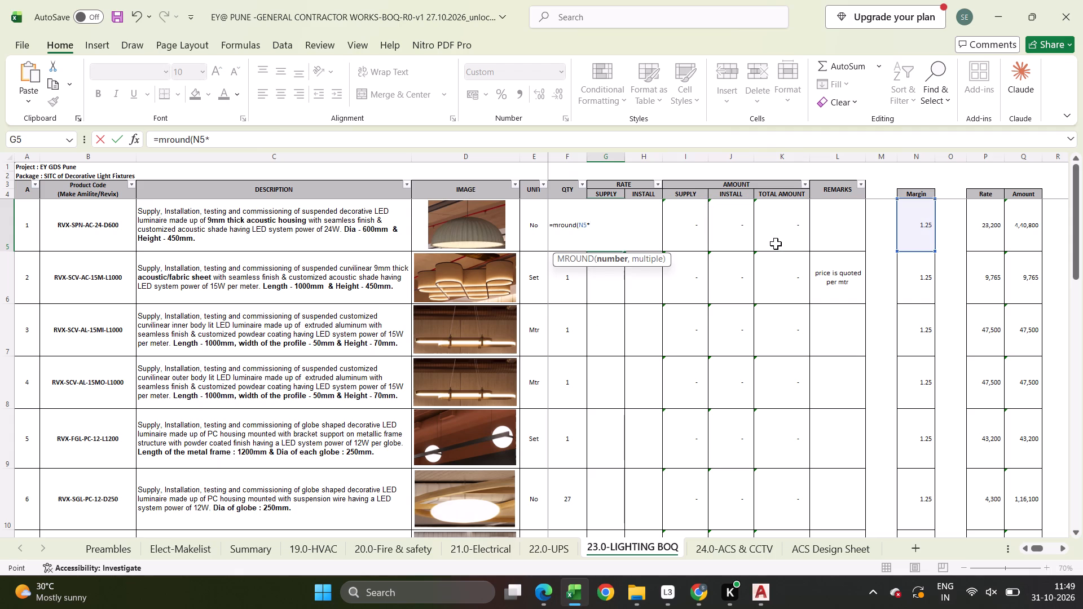
{"action": "key", "text": "Right"}
{"action": "key", "text": "Right"}
{"action": "key", "text": "Right"}
{"action": "key", "text": "Right"}
{"action": "key", "text": "Right"}
{"action": "key", "text": "Right"}
{"action": "key", "text": "Right"}
{"action": "key", "text": "Right"}
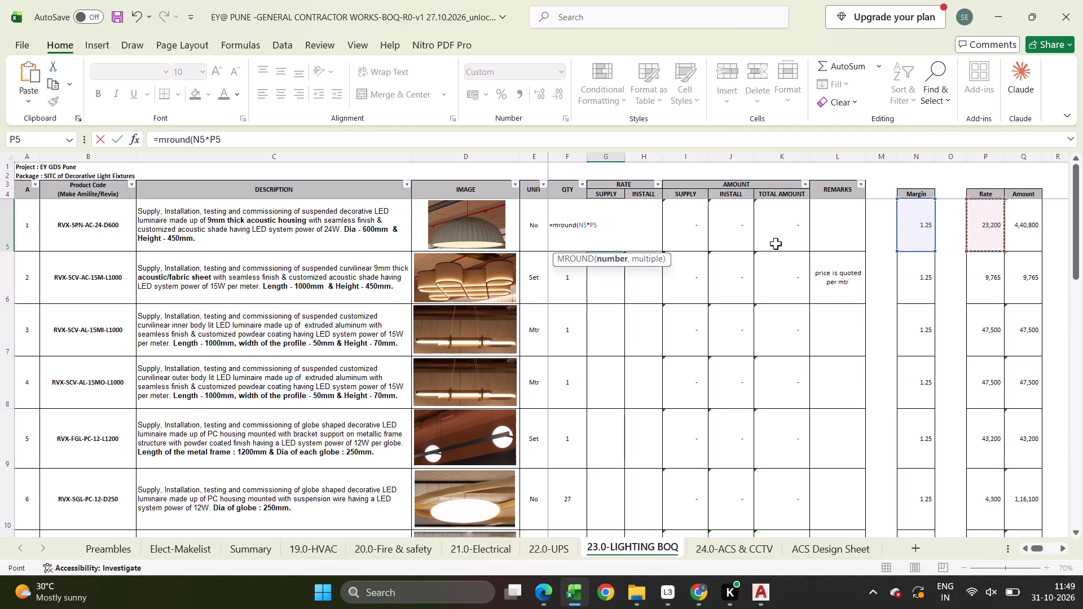
{"action": "type", "text": ",5)"}
{"action": "key", "text": "Return"}
Fill the supply rate formula from G5 down to the last fixture item in G21.
{"action": "key", "text": "Left"}
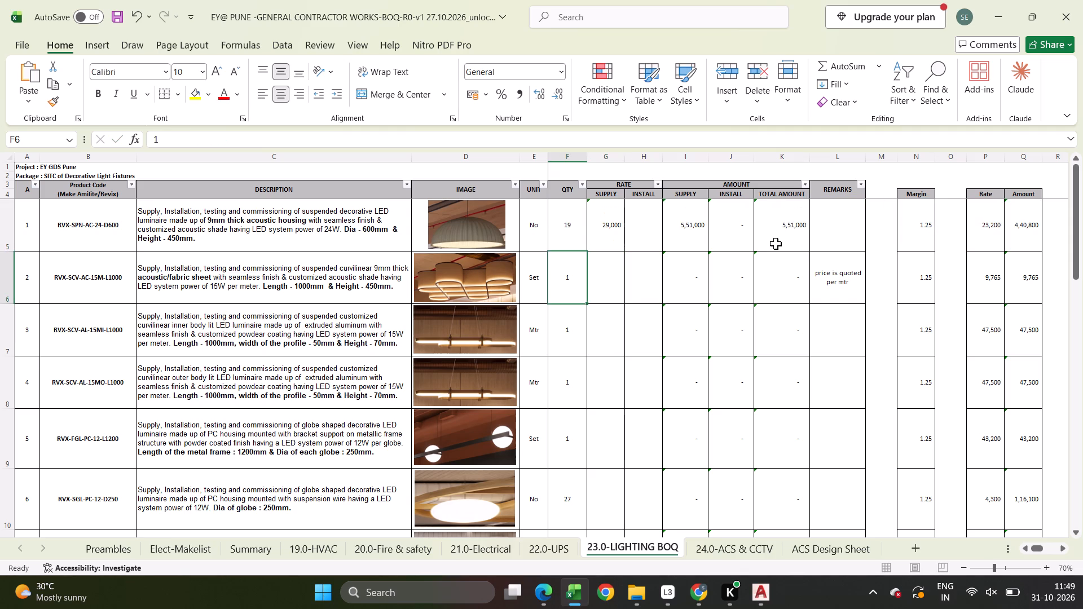
{"action": "key", "text": "ctrl+Down"}
{"action": "key", "text": "Right"}
{"action": "key", "text": "ctrl+shift+Up"}
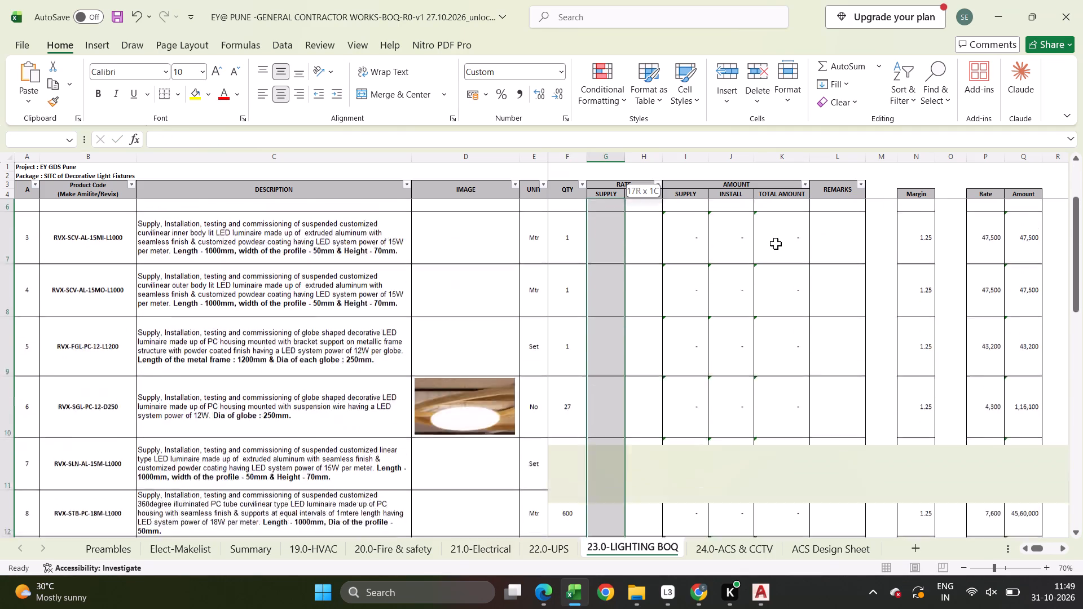
{"action": "key", "text": "ctrl+d"}
Enter install rates in H5 to H9 for items 1 to 5: 2500, 500, 1500, 1500 and 1500.
{"action": "key", "text": "Right"}
{"action": "key", "text": "ctrl+Up"}
{"action": "key", "text": "Down"}
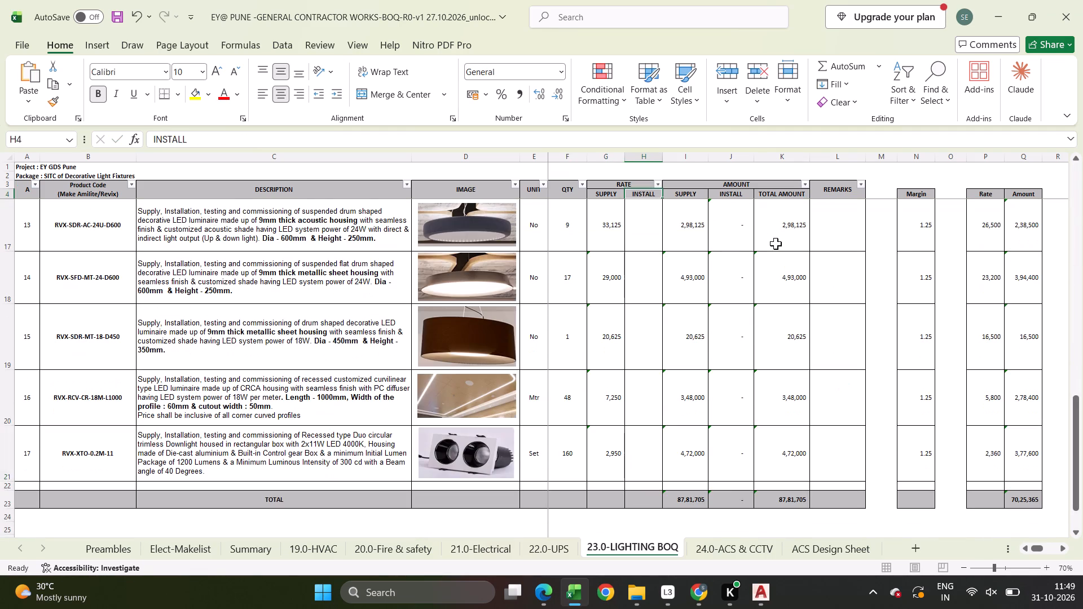
{"action": "key", "text": "Down"}
{"action": "key", "text": "Up"}
{"action": "key", "text": "2"}
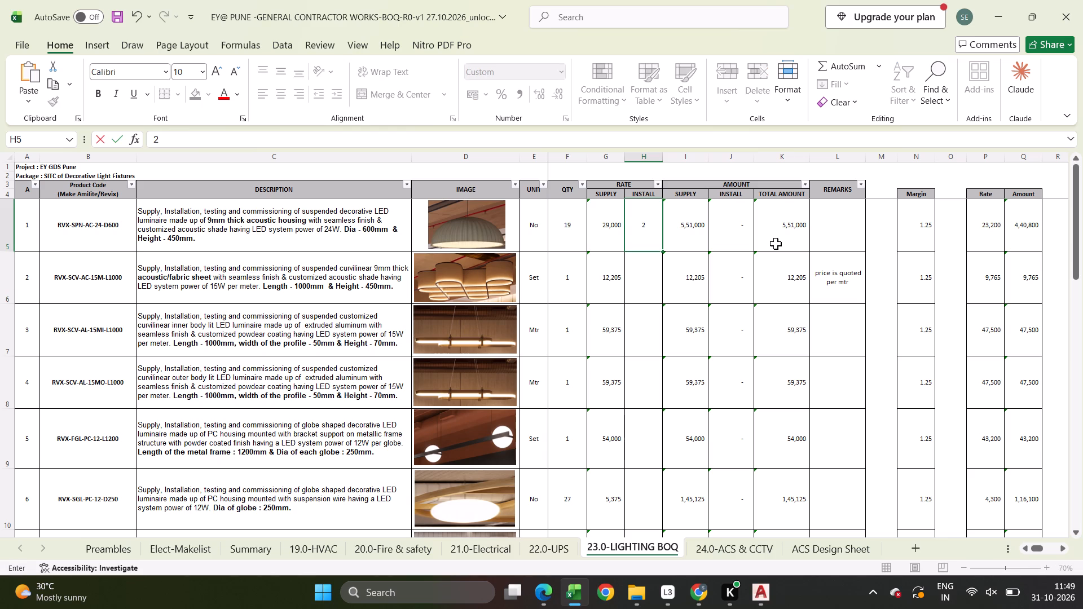
{"action": "key", "text": "Escape"}
{"action": "type", "text": "2500"}
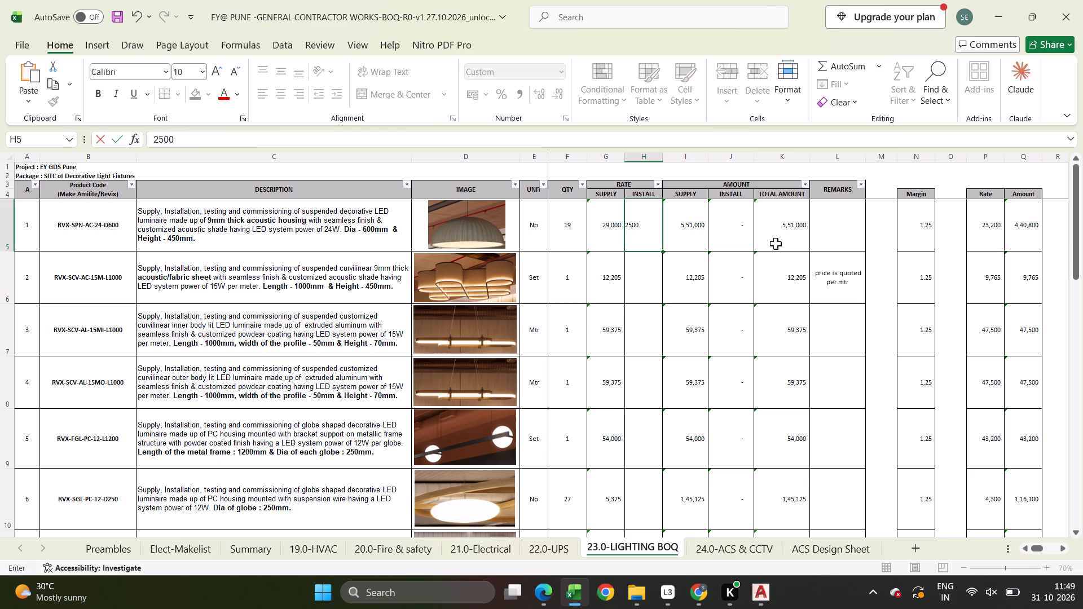
{"action": "key", "text": "Return"}
{"action": "type", "text": "500"}
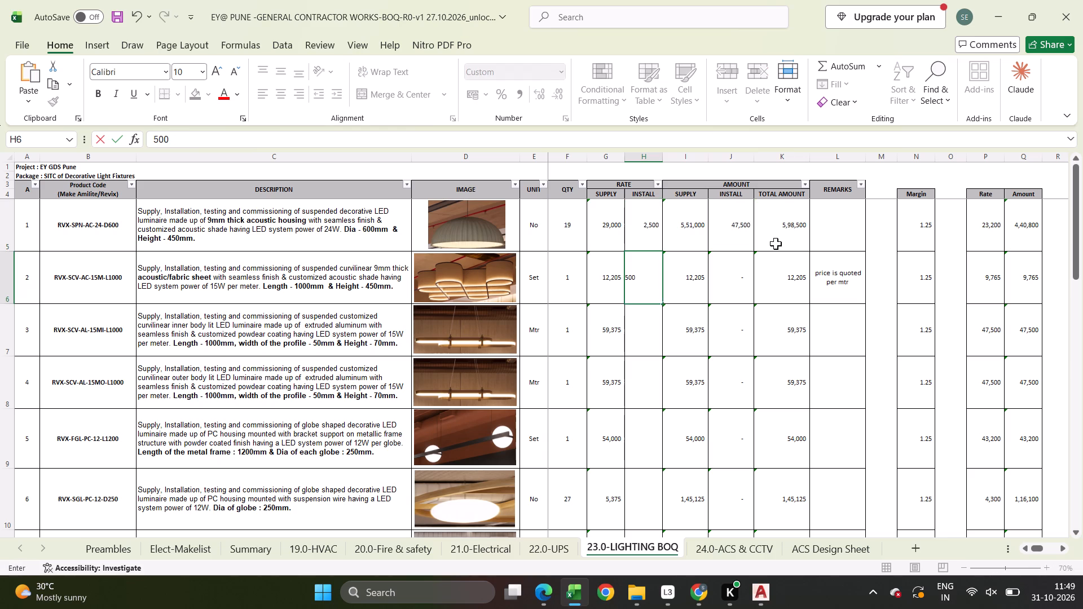
{"action": "key", "text": "Return"}
{"action": "type", "text": "1500"}
{"action": "key", "text": "Return"}
{"action": "type", "text": "1500"}
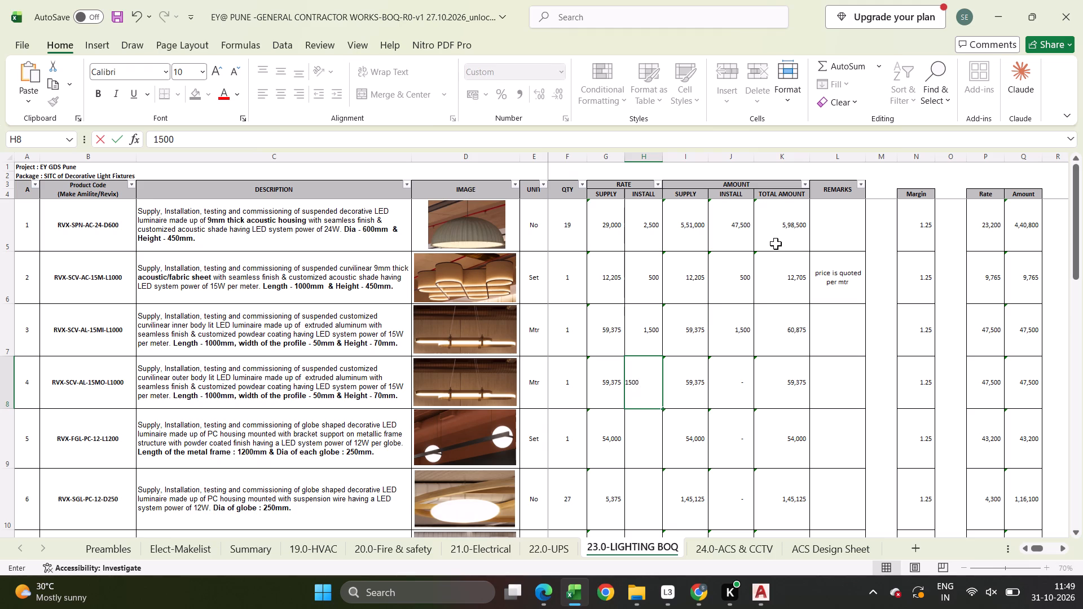
{"action": "key", "text": "Return"}
{"action": "type", "text": "1500"}
{"action": "key", "text": "Return"}
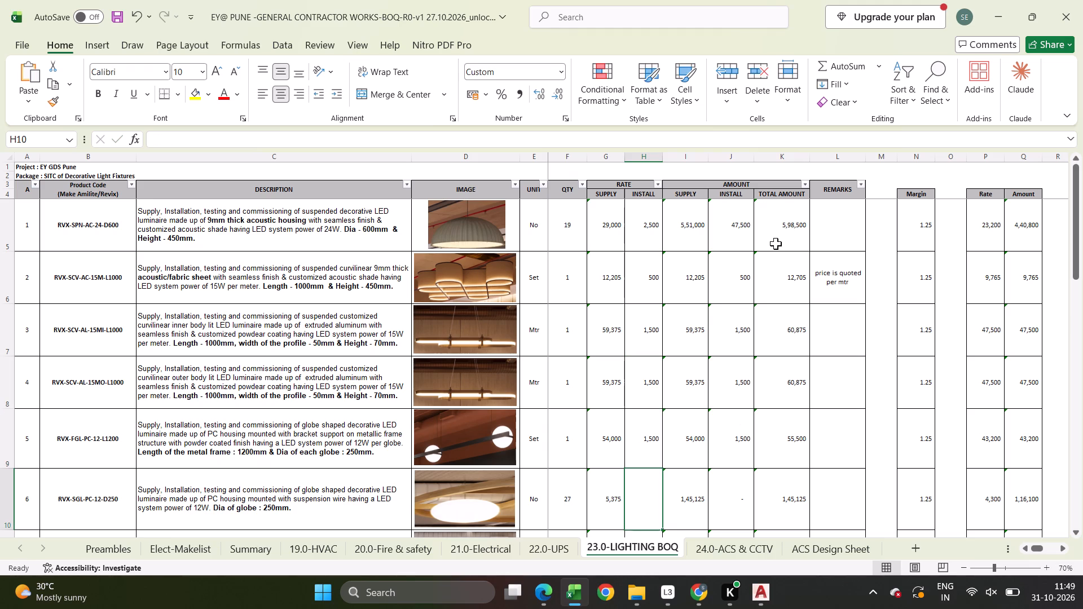
Enter an install rate of 500 for items 6, 7 and 8, and 1500 for item 9 in H13.
{"action": "type", "text": "500"}
{"action": "key", "text": "Return"}
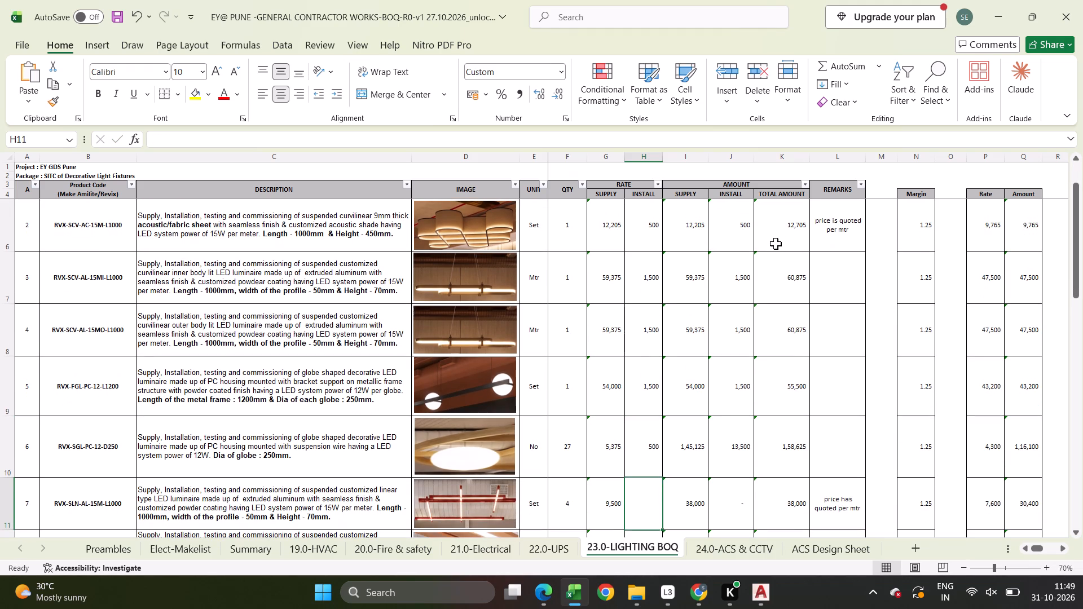
{"action": "type", "text": "500"}
{"action": "key", "text": "Return"}
{"action": "type", "text": "500"}
{"action": "key", "text": "Return"}
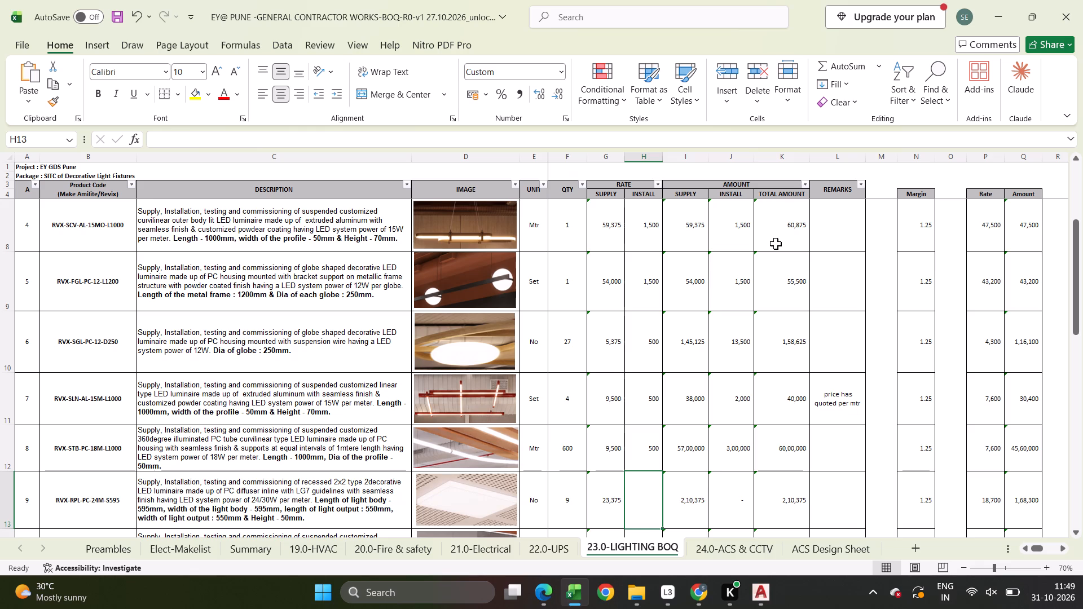
{"action": "type", "text": "550"}
{"action": "key", "text": "Up"}
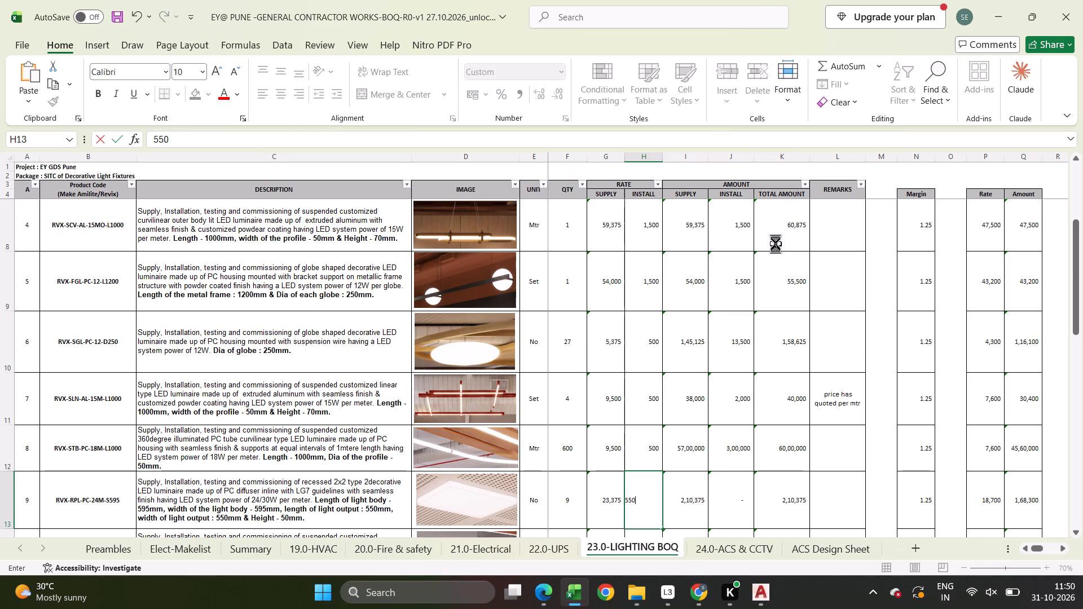
{"action": "key", "text": "Up"}
{"action": "key", "text": "Down"}
{"action": "key", "text": "Down"}
{"action": "type", "text": "1500"}
{"action": "key", "text": "Return"}
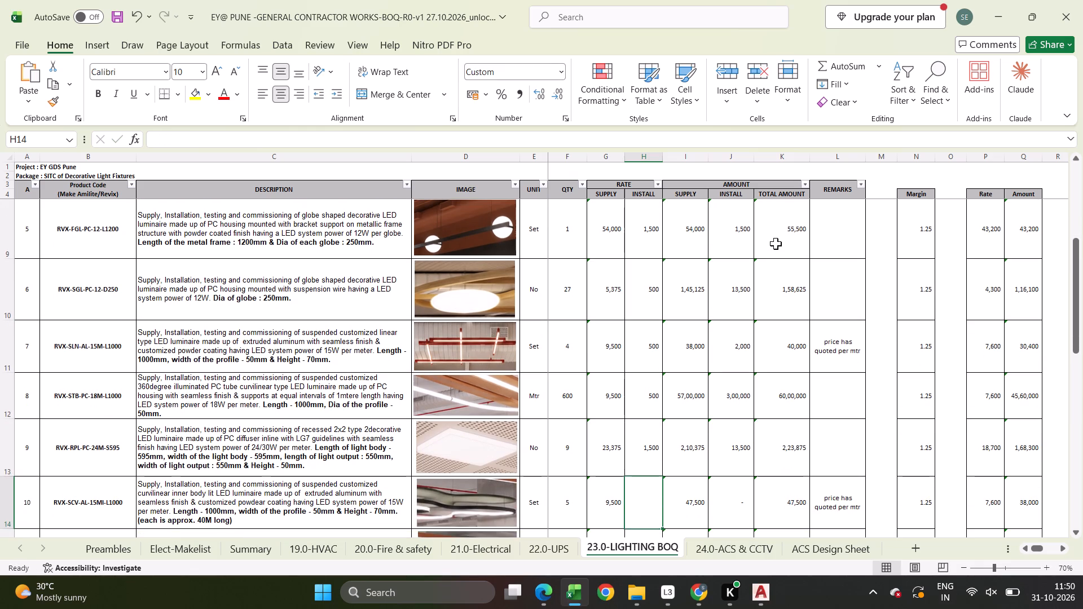
Enter an install rate of 500 for item 10 in H14, and 1500 for items 11 and 12.
{"action": "type", "text": "1500"}
{"action": "key", "text": "Return"}
{"action": "key", "text": "Up"}
{"action": "type", "text": "500"}
{"action": "key", "text": "Return"}
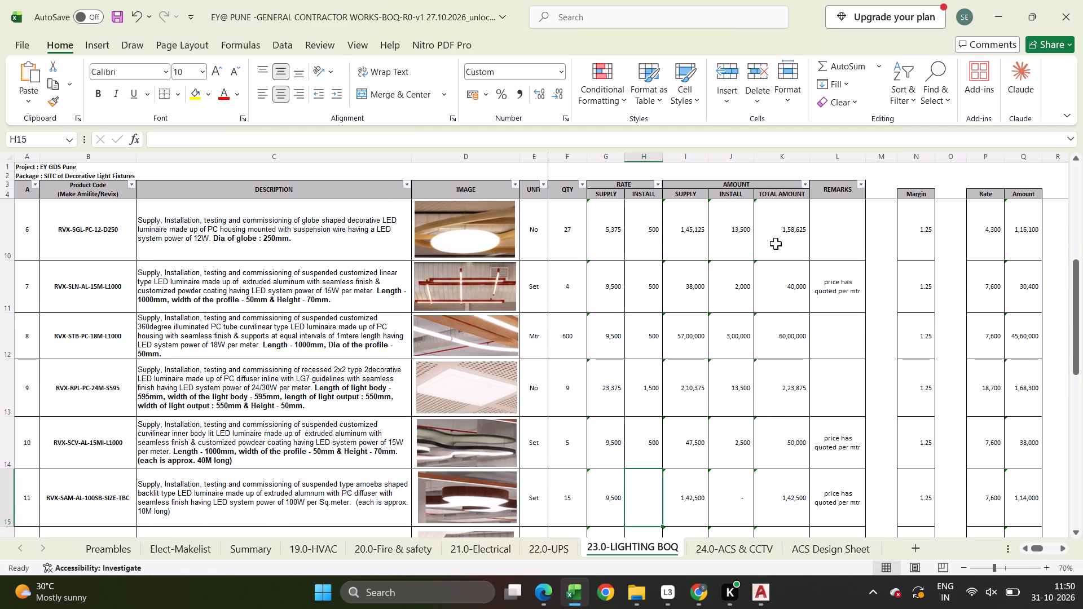
{"action": "type", "text": "1500"}
{"action": "key", "text": "Return"}
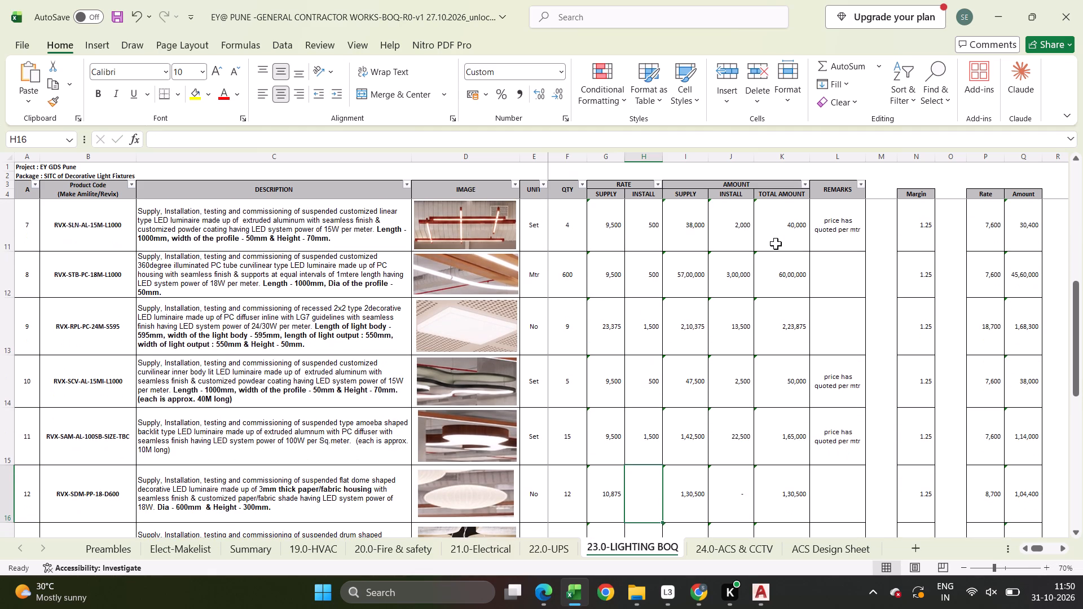
{"action": "type", "text": "1500"}
{"action": "key", "text": "Return"}
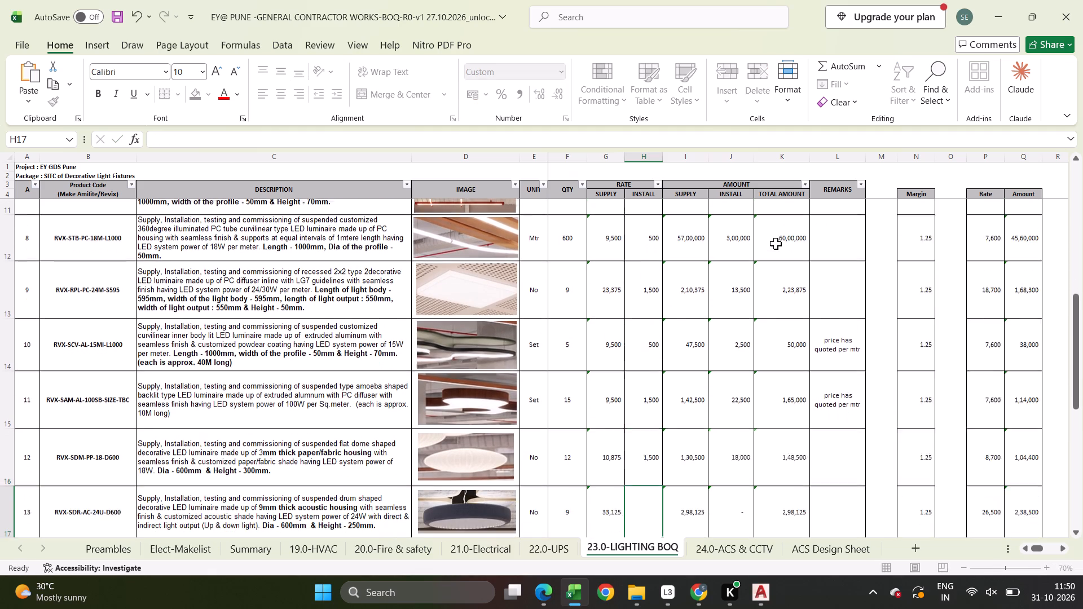
Enter an install rate of 2500 for items 13, 14 and 15, and 1500 for items 16 and 17.
{"action": "type", "text": "2500"}
{"action": "key", "text": "Return"}
{"action": "type", "text": "2500"}
{"action": "key", "text": "Return"}
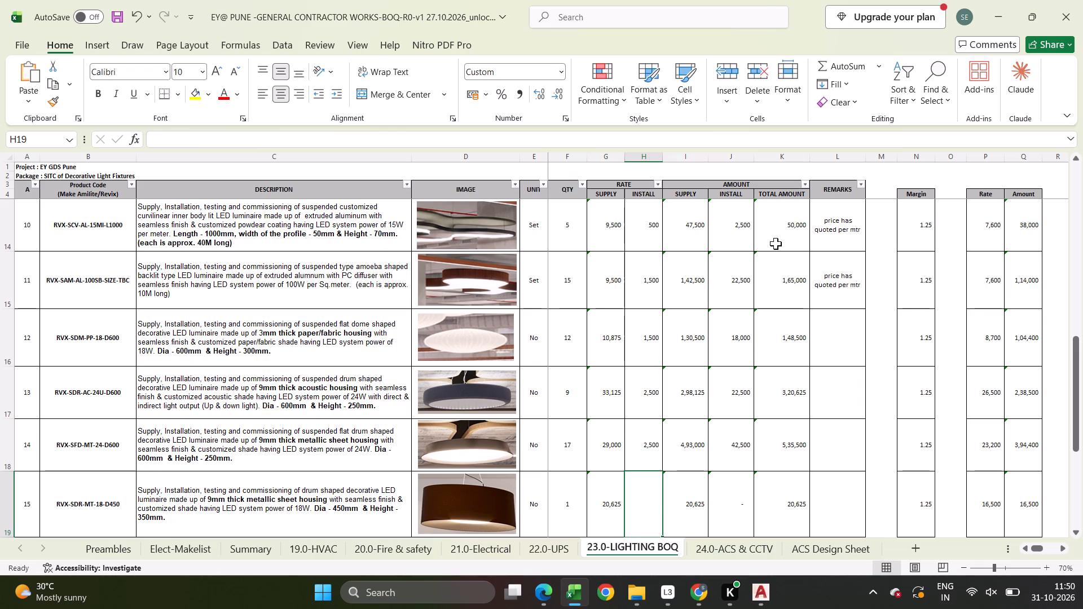
{"action": "type", "text": "2500"}
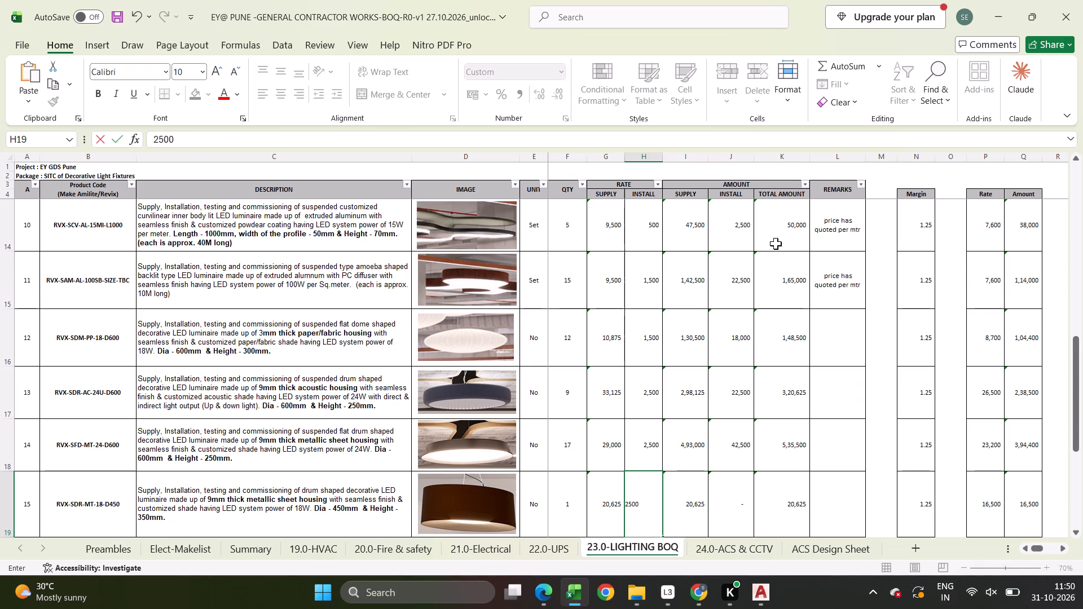
{"action": "key", "text": "Return"}
{"action": "key", "text": "2"}
{"action": "key", "text": "BackSpace"}
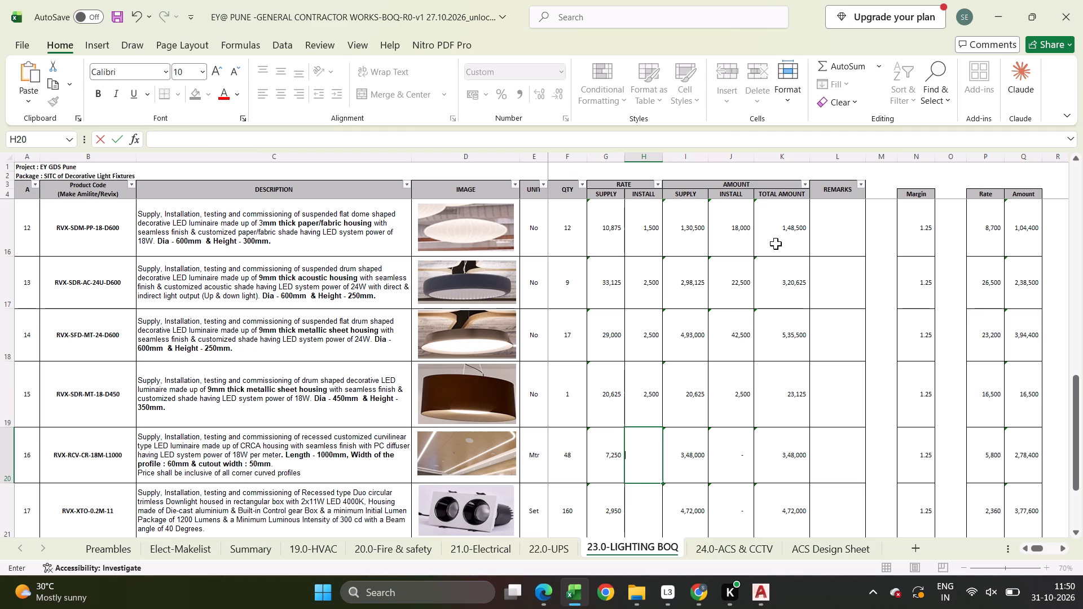
{"action": "type", "text": "1500"}
{"action": "key", "text": "Return"}
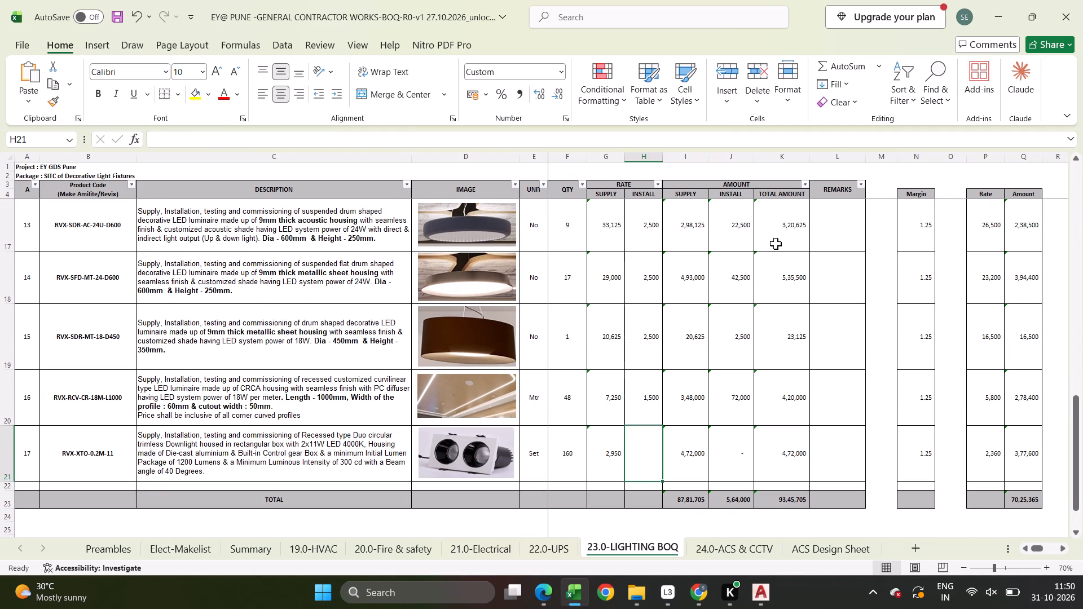
{"action": "type", "text": "1500"}
{"action": "key", "text": "Return"}
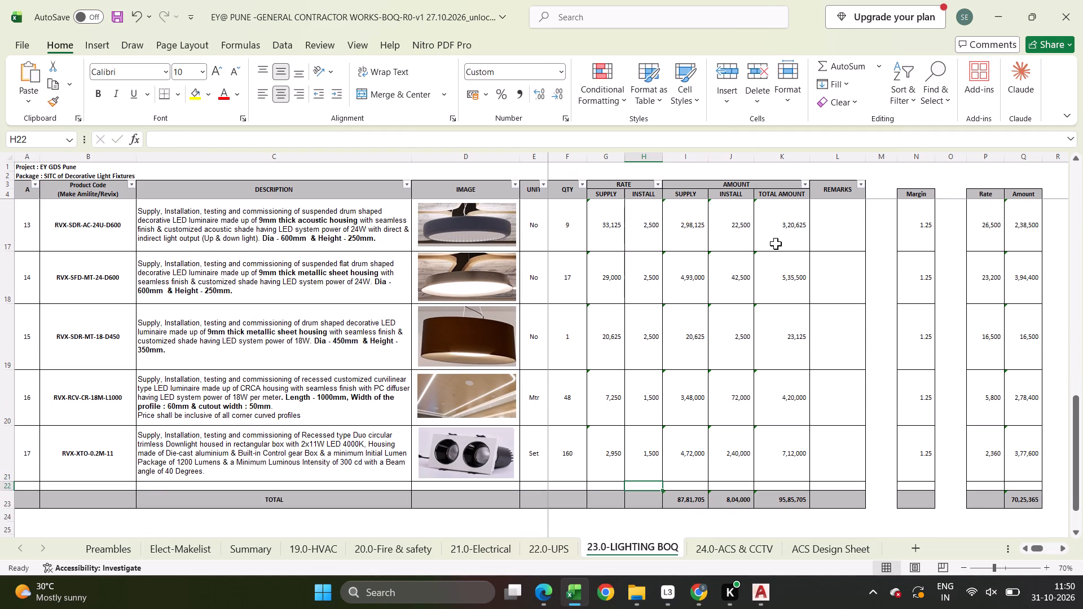
Set the margin in N5 to 1.15 and fill it down to the last fixture item in N21.
{"action": "key", "text": "Right"}
{"action": "key", "text": "Right"}
{"action": "key", "text": "Right"}
{"action": "key", "text": "Up"}
{"action": "key", "text": "Right"}
{"action": "key", "text": "Up"}
{"action": "key", "text": "Right"}
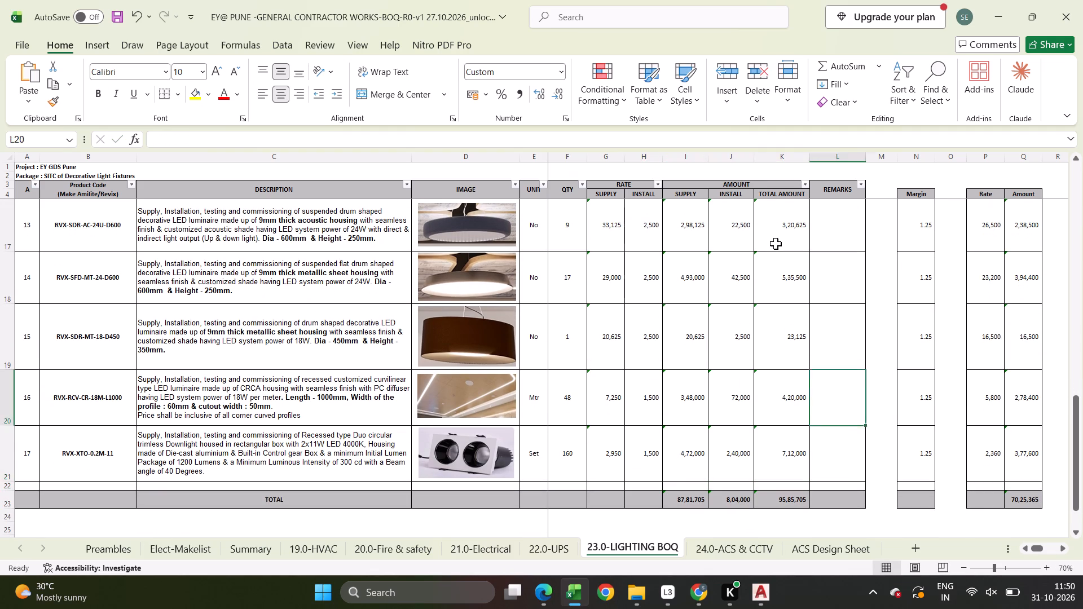
{"action": "key", "text": "Down"}
{"action": "key", "text": "Up"}
{"action": "key", "text": "Right"}
{"action": "key", "text": "Down"}
{"action": "key", "text": "ctrl+Up"}
{"action": "key", "text": "Down"}
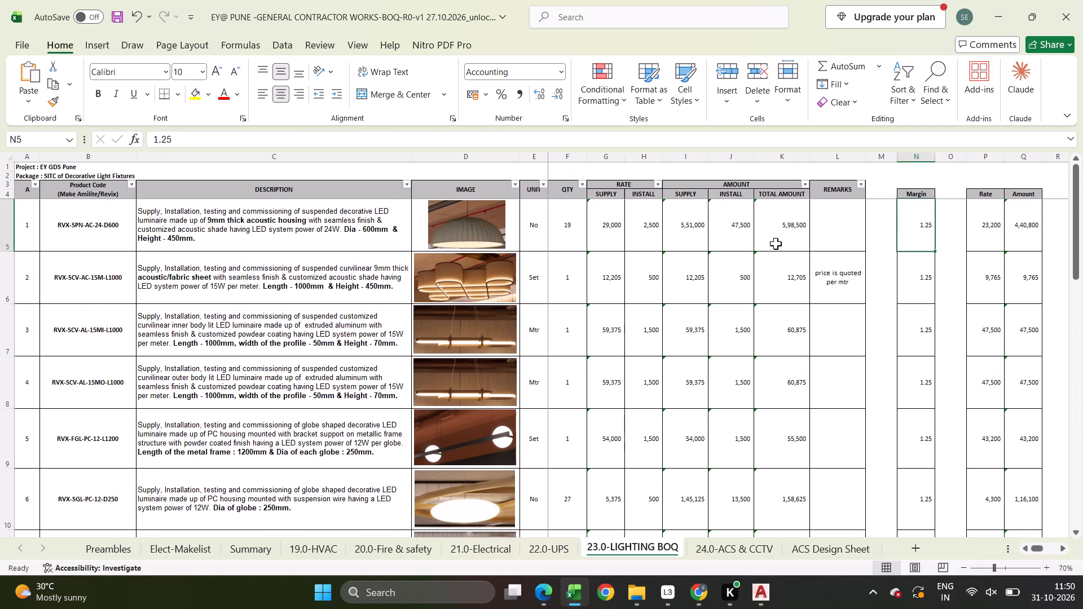
{"action": "type", "text": "1.15"}
{"action": "key", "text": "Return"}
{"action": "key", "text": "Up"}
{"action": "key", "text": "ctrl+shift+Down"}
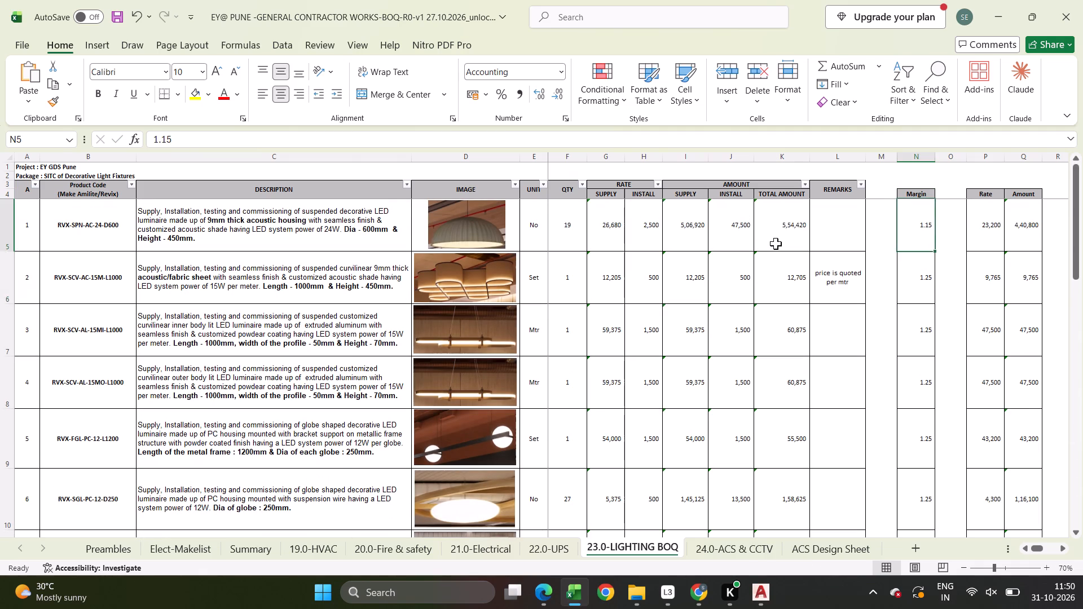
{"action": "key", "text": "ctrl+d"}
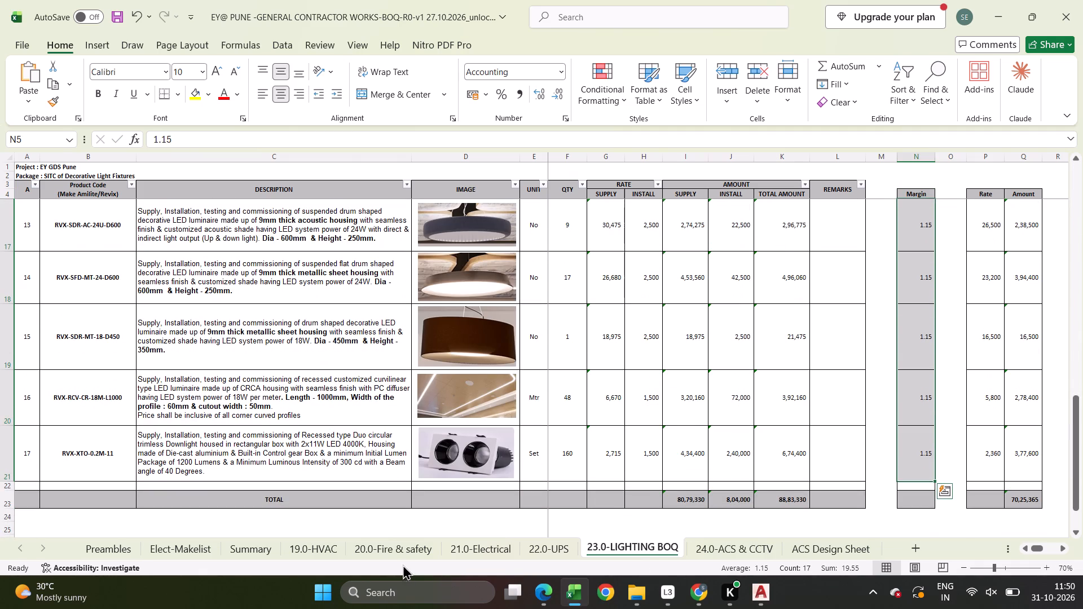
Open the Summary sheet to check the Decorative Lighting amounts and overall totals.
{"action": "left_click", "coordinate": [234, 550]}
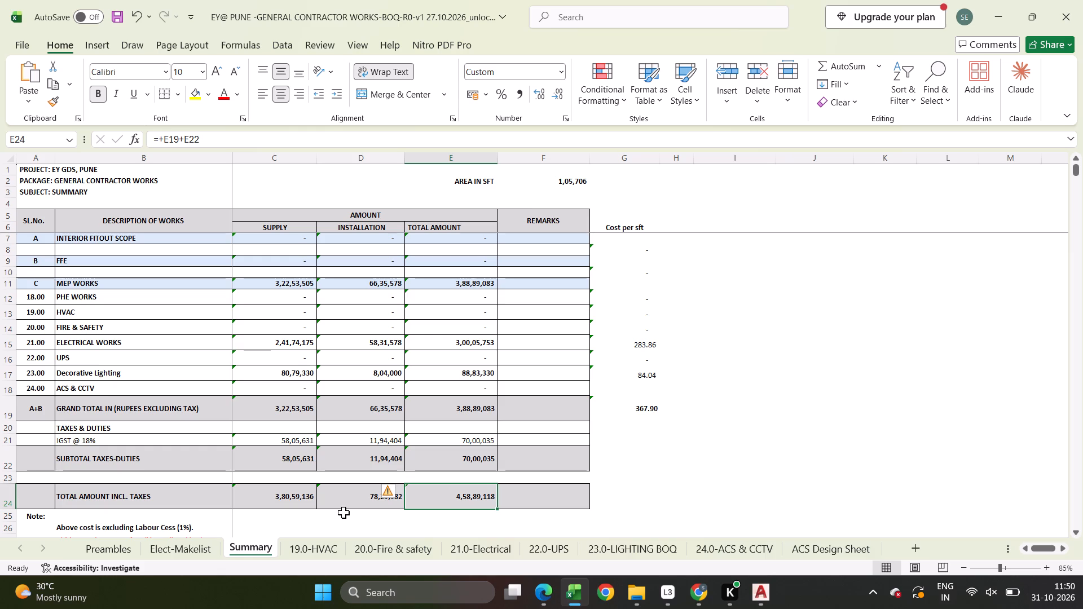
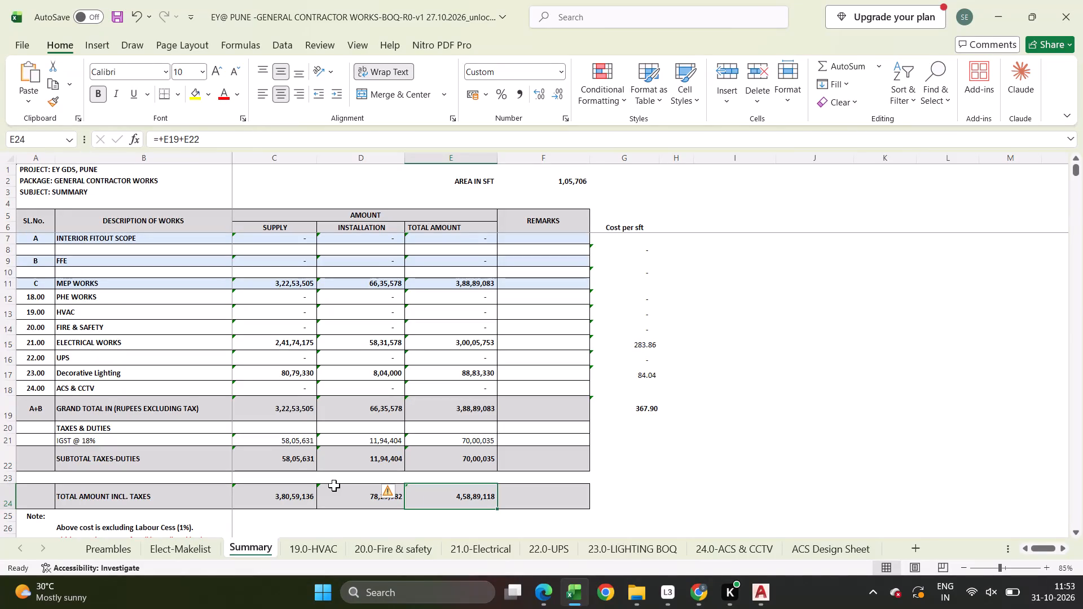
Open the 21.0-Electrical sheet and review the raceway and junction box rates and the main panel items in section F.
{"action": "left_click", "coordinate": [476, 540]}
{"action": "scroll", "coordinate": [503, 466], "scroll_direction": "down", "scroll_amount": 9}
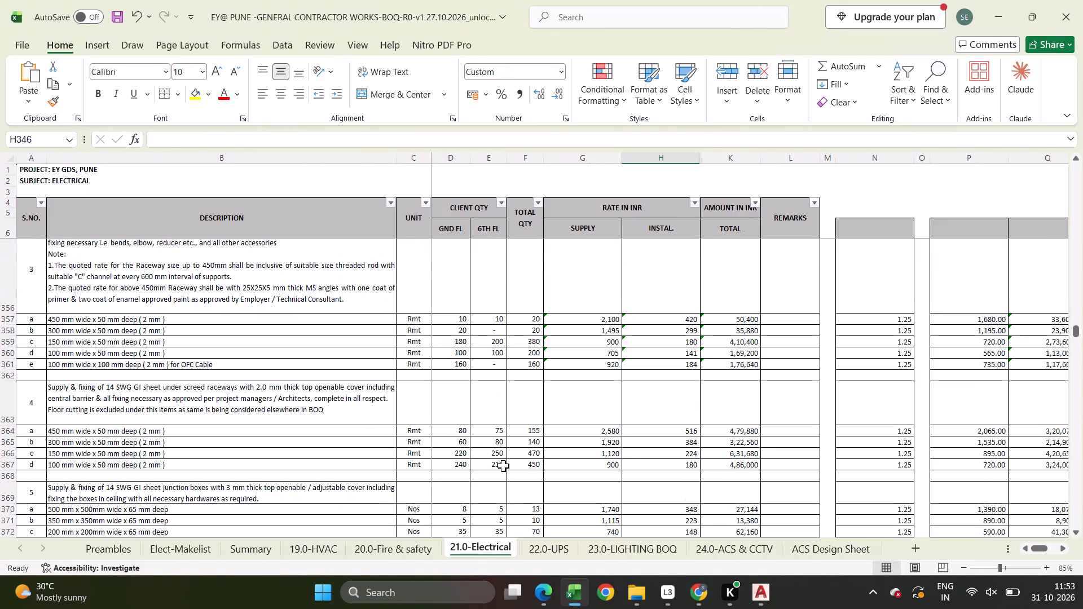
{"action": "scroll", "coordinate": [503, 466], "scroll_direction": "down", "scroll_amount": 6}
{"action": "scroll", "coordinate": [503, 466], "scroll_direction": "up", "scroll_amount": 1}
{"action": "scroll", "coordinate": [503, 466], "scroll_direction": "down", "scroll_amount": 15}
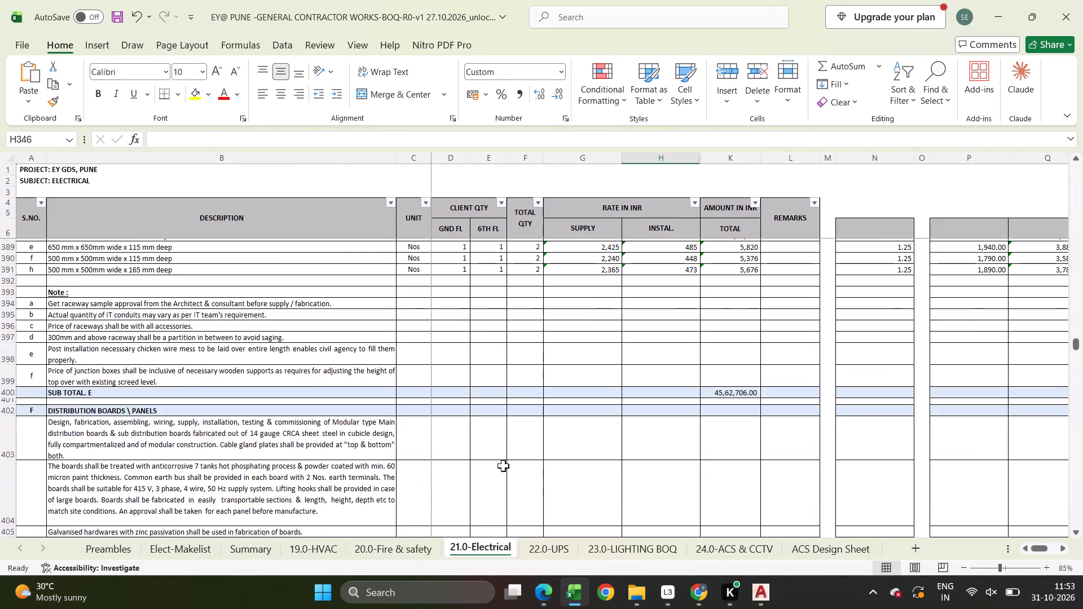
{"action": "scroll", "coordinate": [503, 466], "scroll_direction": "down", "scroll_amount": 7}
{"action": "scroll", "coordinate": [503, 466], "scroll_direction": "down", "scroll_amount": 20}
{"action": "scroll", "coordinate": [503, 466], "scroll_direction": "down", "scroll_amount": 1}
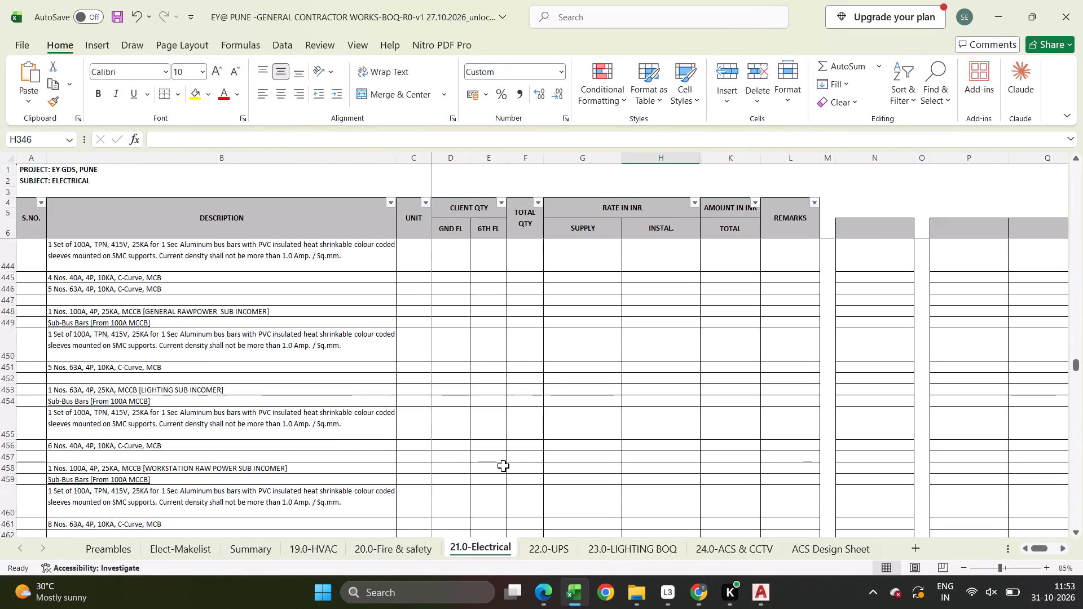
{"action": "scroll", "coordinate": [503, 466], "scroll_direction": "down", "scroll_amount": 9}
{"action": "scroll", "coordinate": [503, 466], "scroll_direction": "down", "scroll_amount": 20}
{"action": "scroll", "coordinate": [503, 466], "scroll_direction": "down", "scroll_amount": 3}
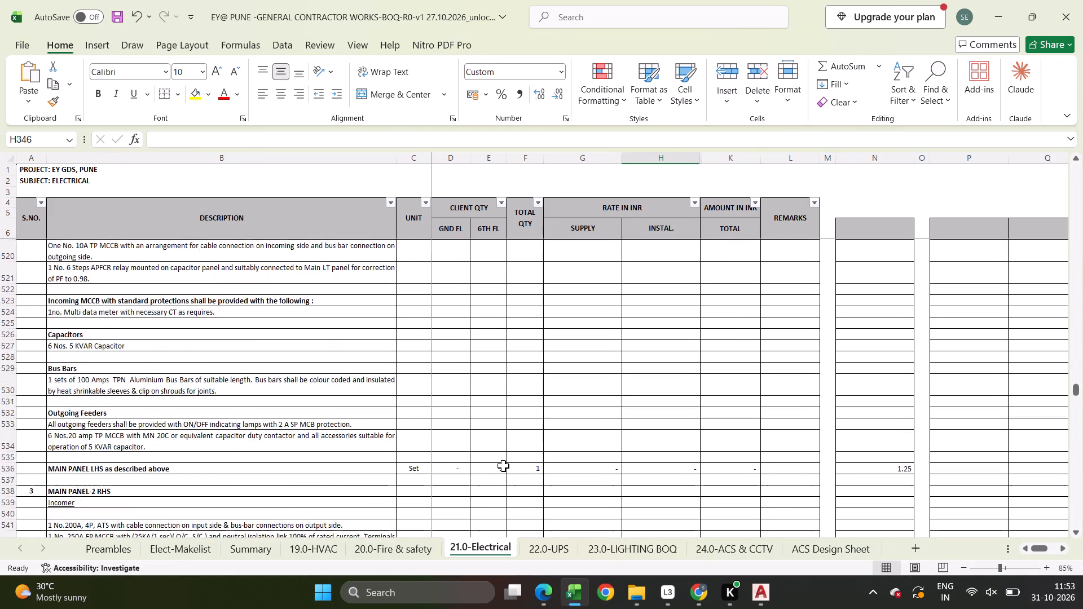
{"action": "scroll", "coordinate": [503, 466], "scroll_direction": "down", "scroll_amount": 20}
{"action": "scroll", "coordinate": [503, 466], "scroll_direction": "down", "scroll_amount": 4}
Check the total quantities and rates in section F from the UPS and kitchen panels to the Final Distribution Boards.
{"action": "left_click", "coordinate": [515, 457]}
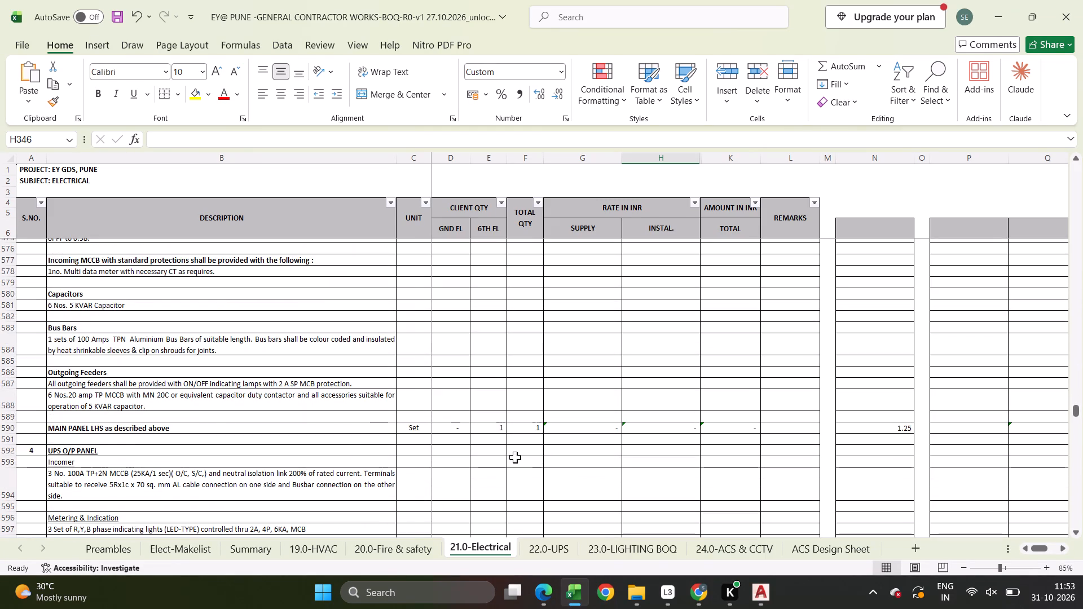
{"action": "key", "text": "ctrl+Down"}
{"action": "key", "text": "ctrl+Down"}
{"action": "key", "text": "ctrl+Down"}
{"action": "key", "text": "ctrl+Down"}
{"action": "key", "text": "ctrl+Down"}
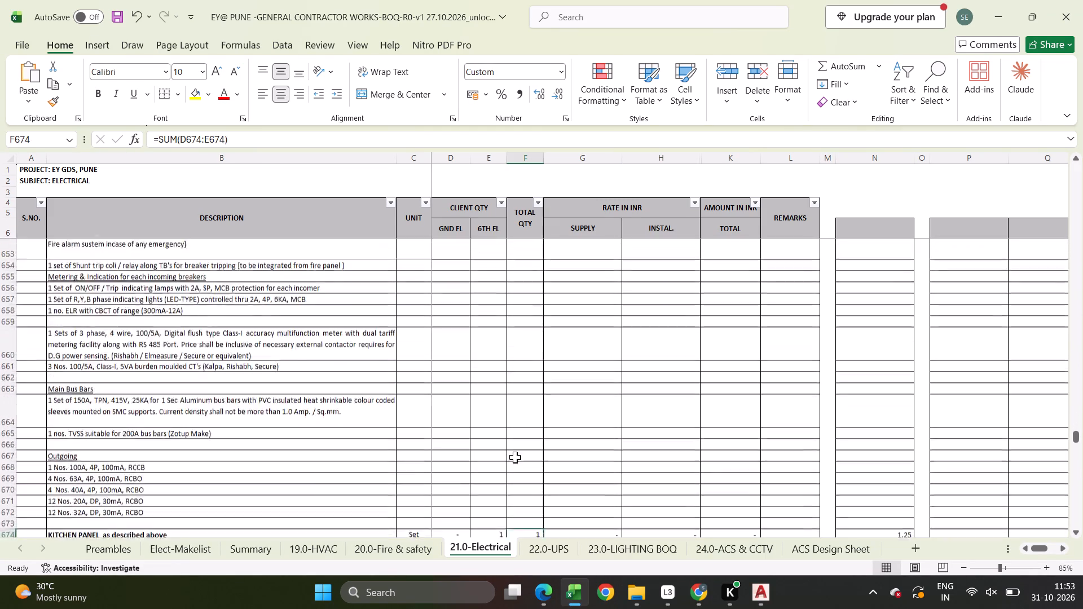
{"action": "key", "text": "ctrl+Down"}
{"action": "key", "text": "ctrl+Down"}
{"action": "key", "text": "ctrl+Down"}
{"action": "key", "text": "ctrl+Down"}
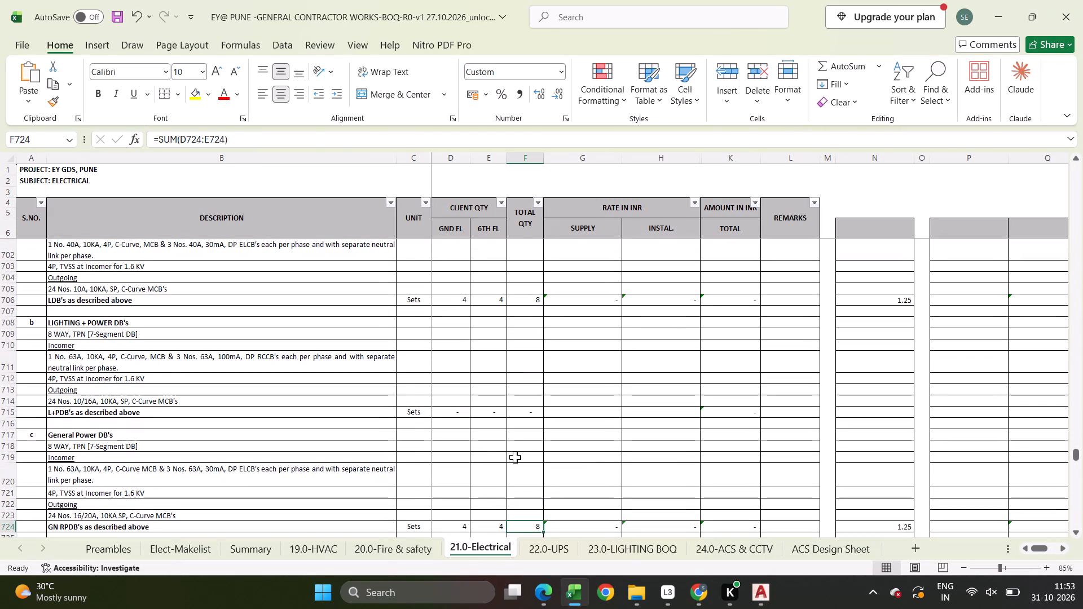
{"action": "key", "text": "ctrl+Up"}
{"action": "key", "text": "ctrl+Up"}
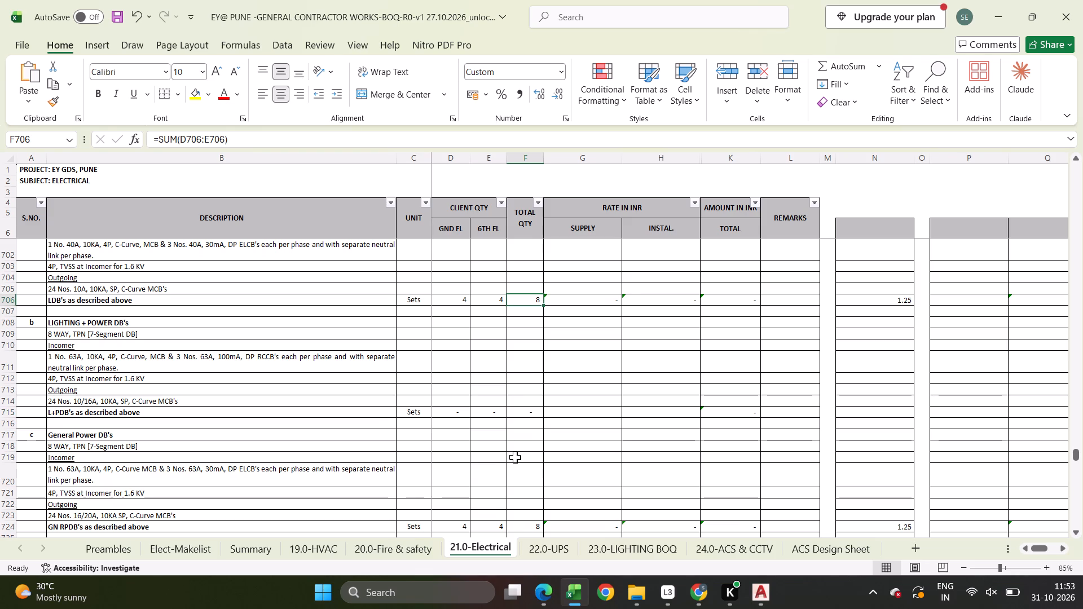
{"action": "scroll", "coordinate": [515, 457], "scroll_direction": "up", "scroll_amount": 8}
{"action": "scroll", "coordinate": [515, 457], "scroll_direction": "down", "scroll_amount": 3}
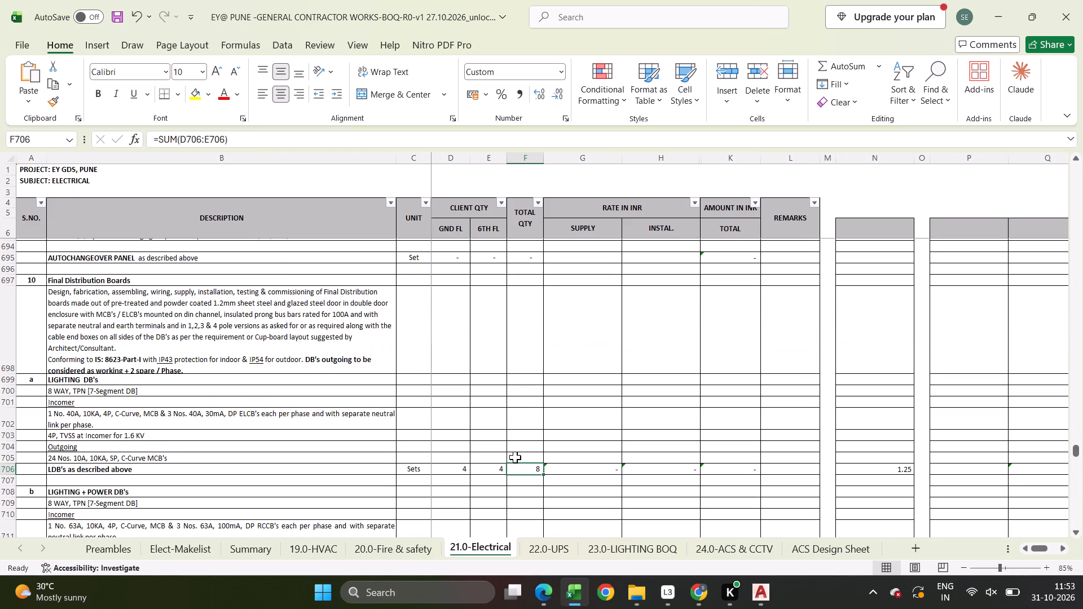
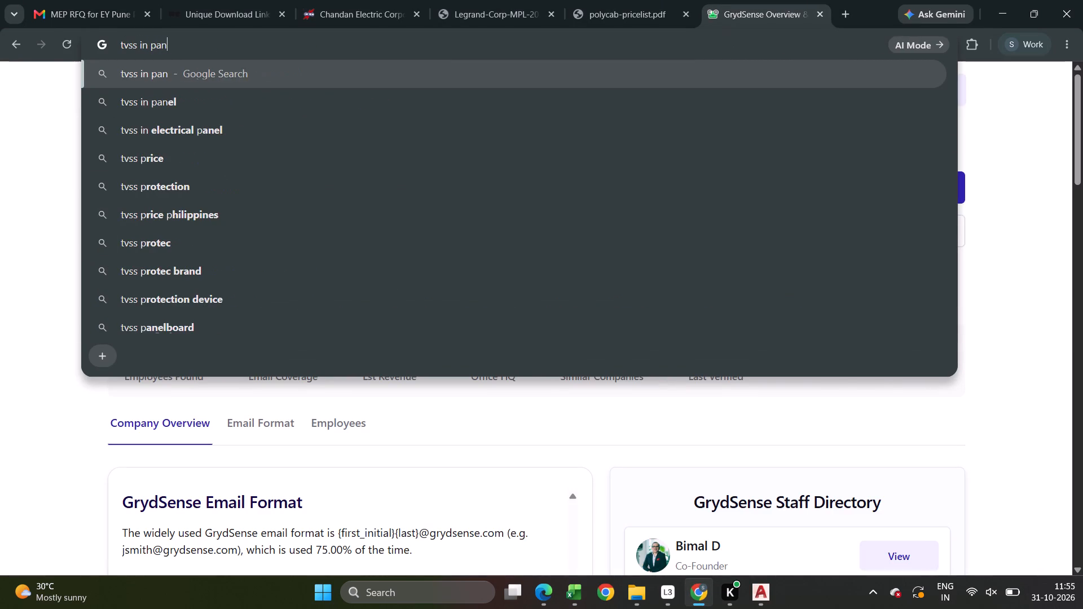
Search the web for "tvss in panel" and expand the overview explaining the device.
{"action": "type", "text": "el"}
{"action": "key", "text": "Return"}
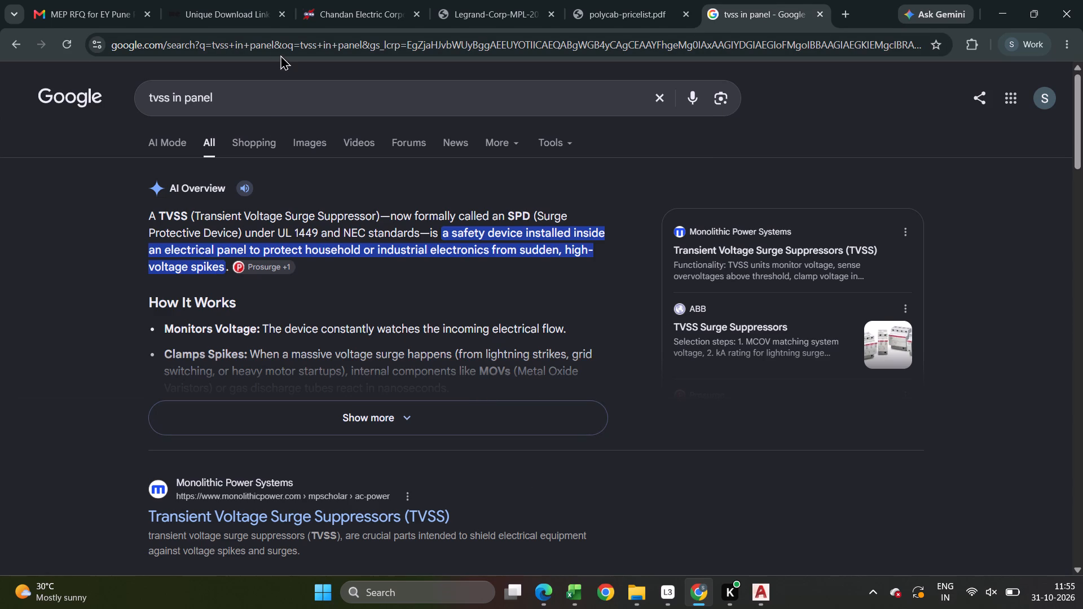
{"action": "left_click", "coordinate": [271, 96]}
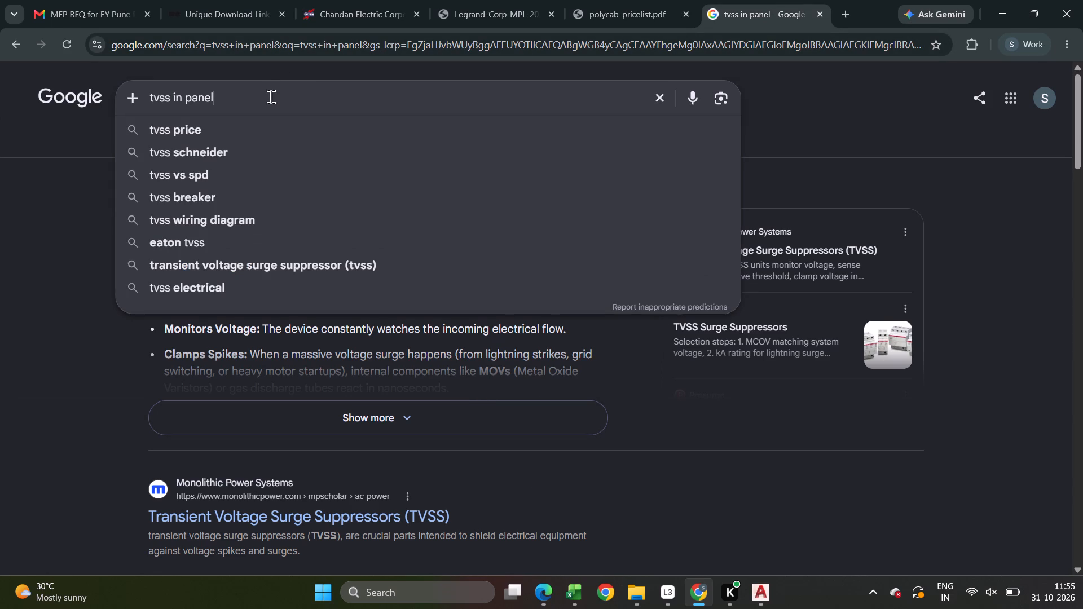
{"action": "left_click", "coordinate": [291, 412]}
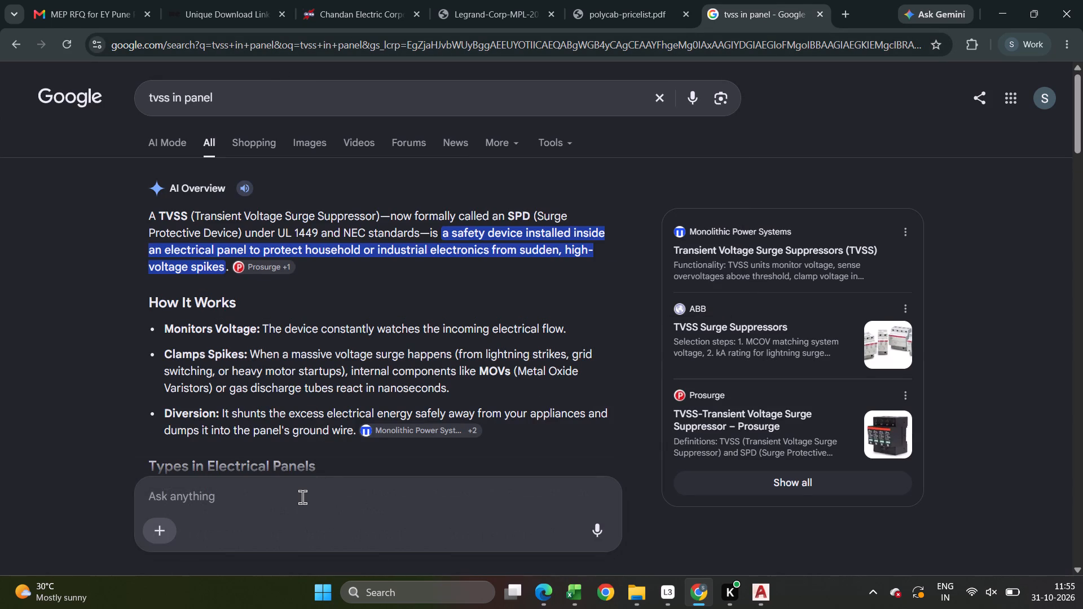
Ask the search assistant for the average pricing of the TVSS, and request the figures in INR.
{"action": "left_click", "coordinate": [302, 497]}
{"action": "type", "text": "whats the avg pricing for this"}
{"action": "key", "text": "Return"}
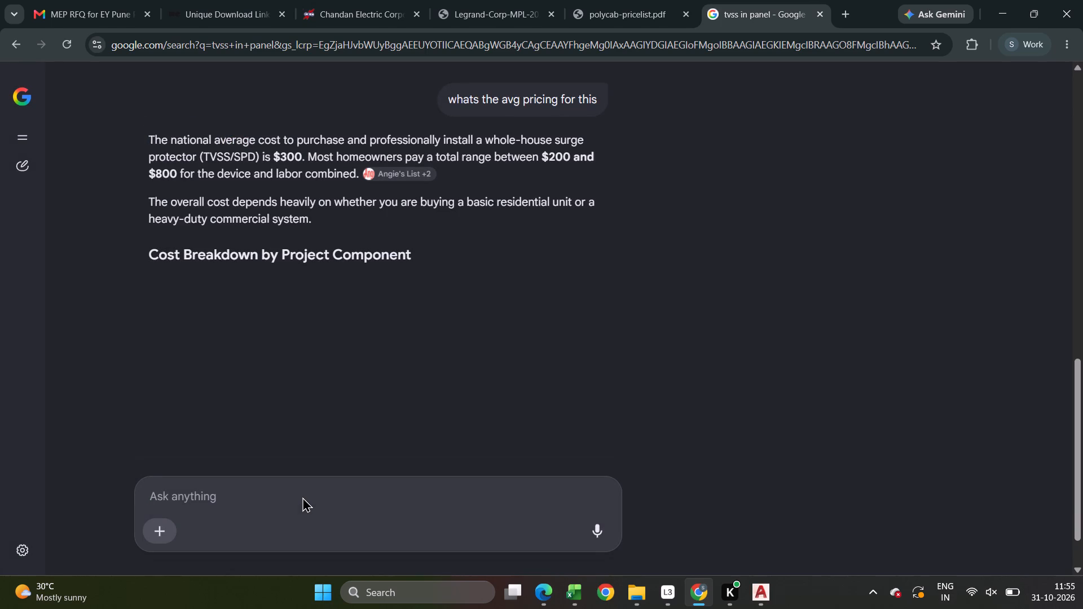
{"action": "type", "text": "inr"}
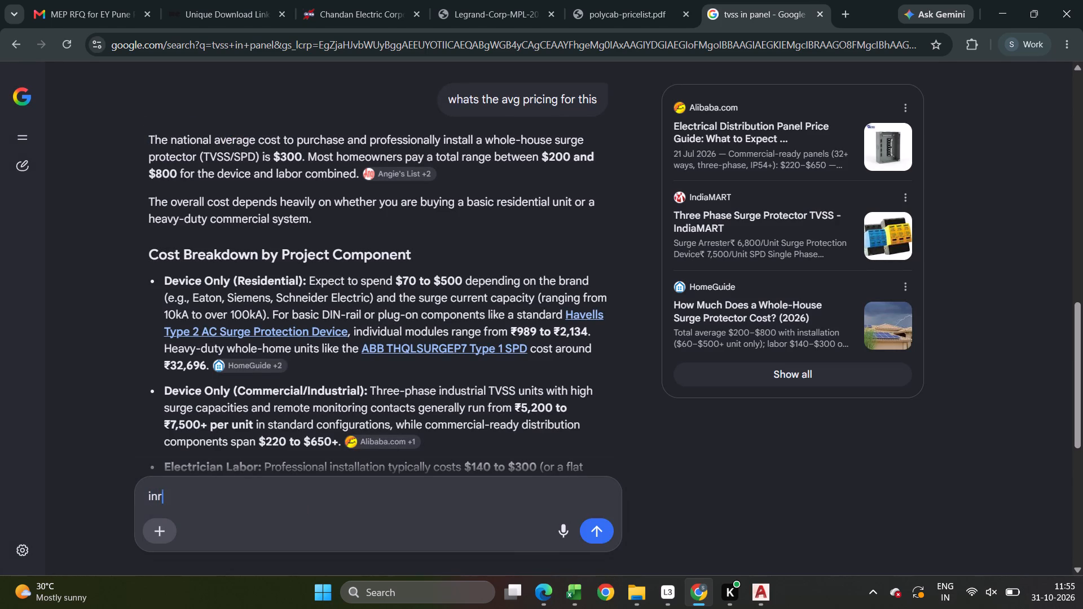
{"action": "key", "text": "Return"}
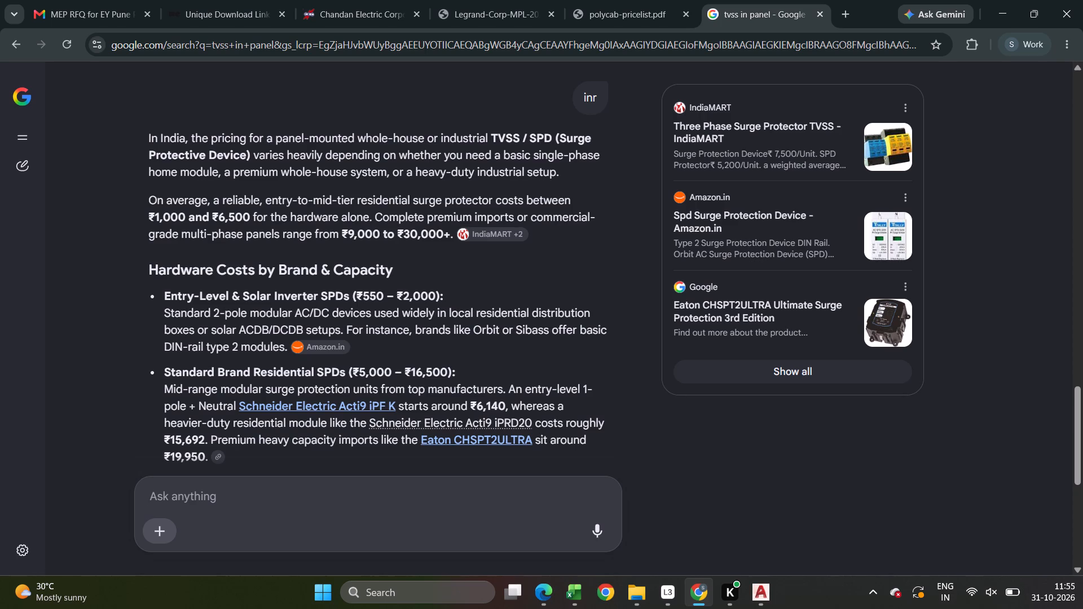
Switch to the Excel BOQ and copy the item a LIGHTING DB's specification, from its heading through "LDB's as described above".
{"action": "key", "text": "alt+Tab"}
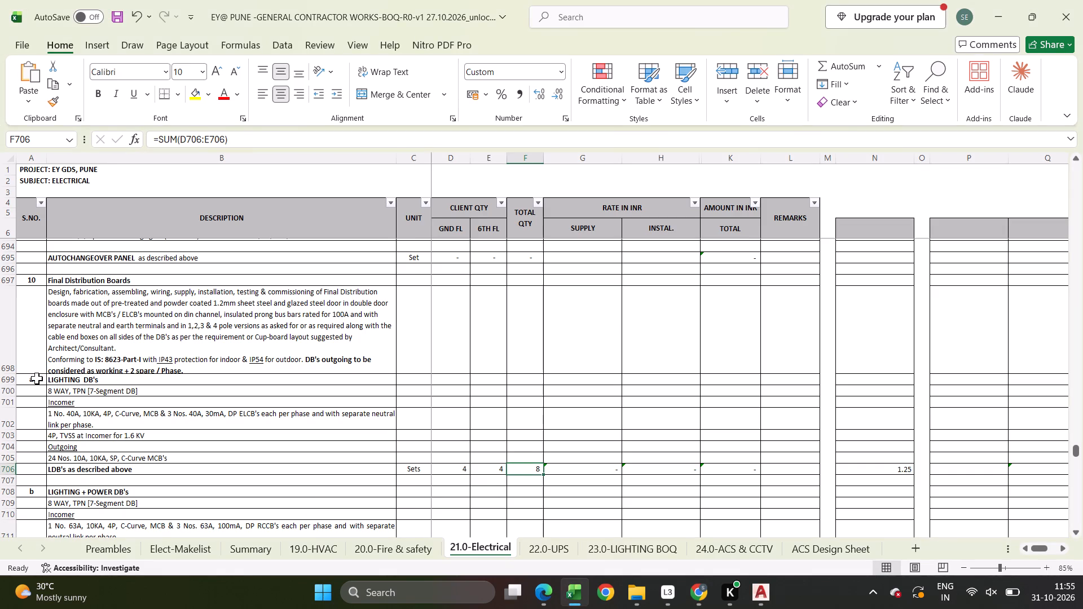
{"action": "left_click_drag", "start_coordinate": [35, 378], "coordinate": [516, 470]}
{"action": "left_click", "coordinate": [516, 470]}
{"action": "left_click_drag", "start_coordinate": [26, 380], "coordinate": [393, 465]}
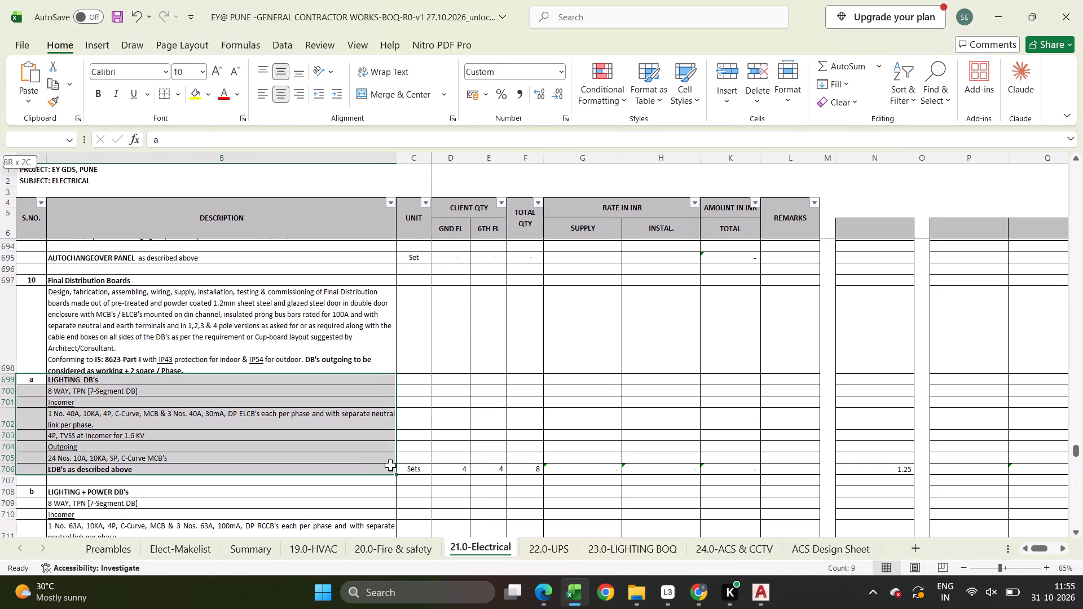
{"action": "left_click_drag", "start_coordinate": [393, 465], "coordinate": [392, 467]}
{"action": "key", "text": "ctrl+c"}
Back in Chrome, ask the assistant to "consider this" with the copied Lighting DB specification, and review the component price breakdown.
{"action": "key", "text": "alt+Tab"}
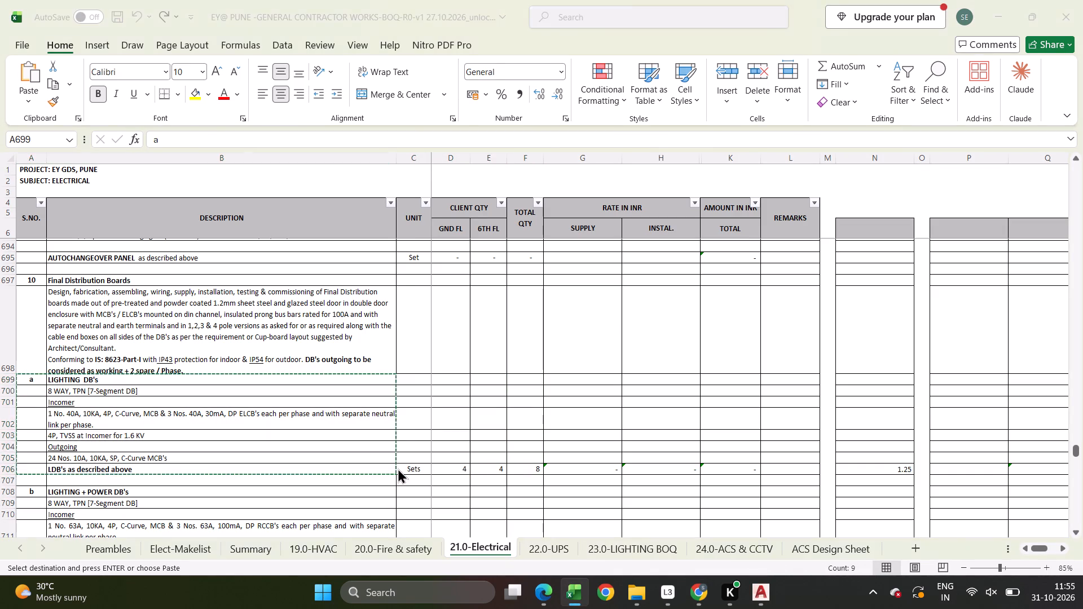
{"action": "left_click", "coordinate": [382, 496]}
{"action": "type", "text": "consider4e"}
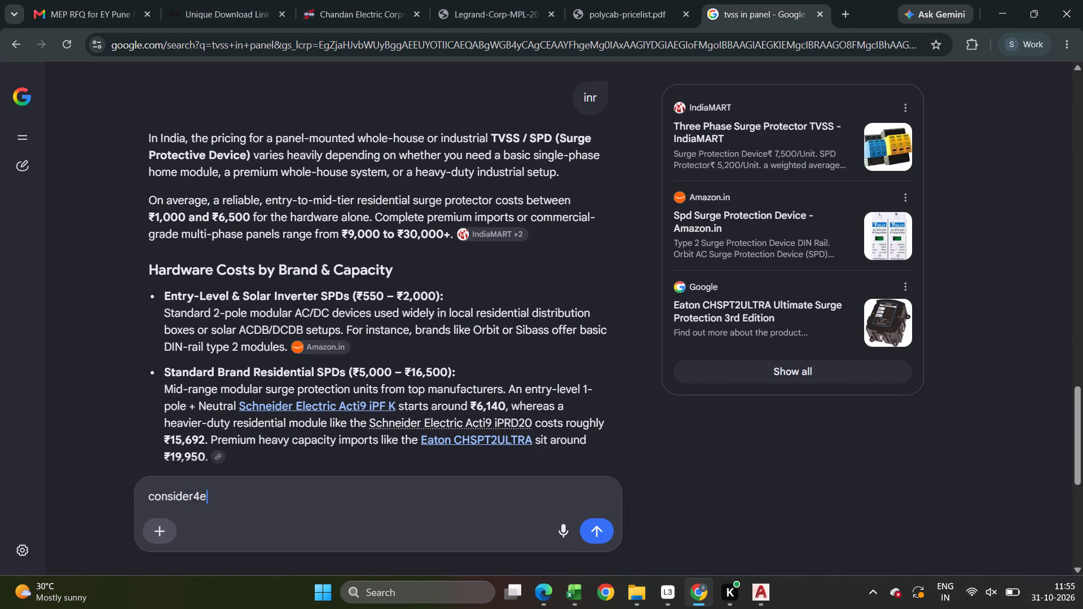
{"action": "key", "text": "BackSpace"}
{"action": "key", "text": "BackSpace"}
{"action": "key", "text": "space"}
{"action": "type", "text": "this"}
{"action": "key", "text": "space"}
{"action": "key", "text": "shift+Return"}
{"action": "key", "text": "ctrl+shift+v"}
{"action": "key", "text": "Return"}
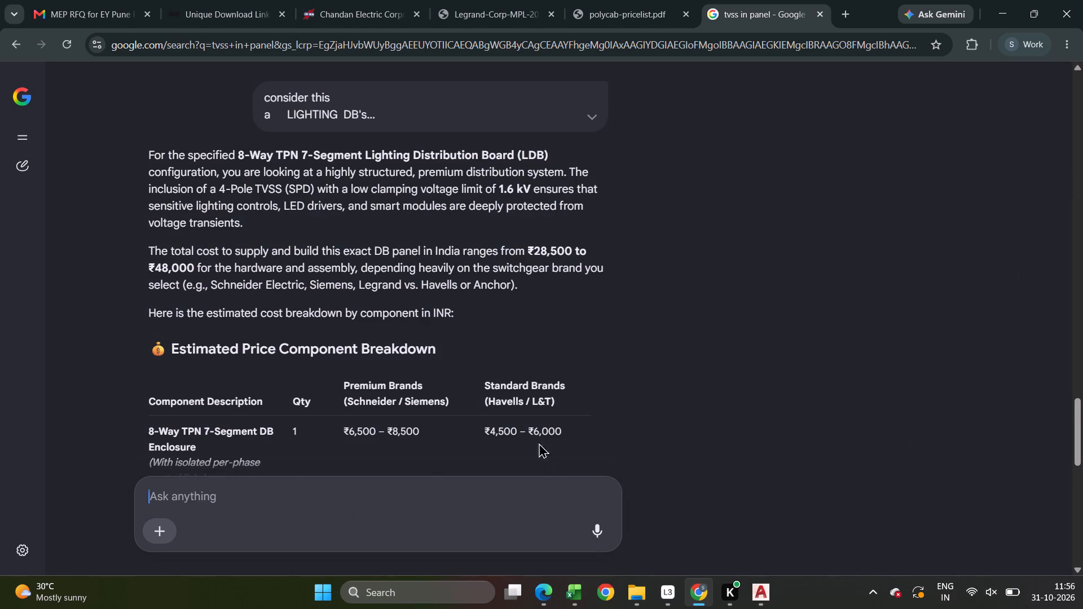
{"action": "scroll", "coordinate": [543, 426], "scroll_direction": "down", "scroll_amount": 4}
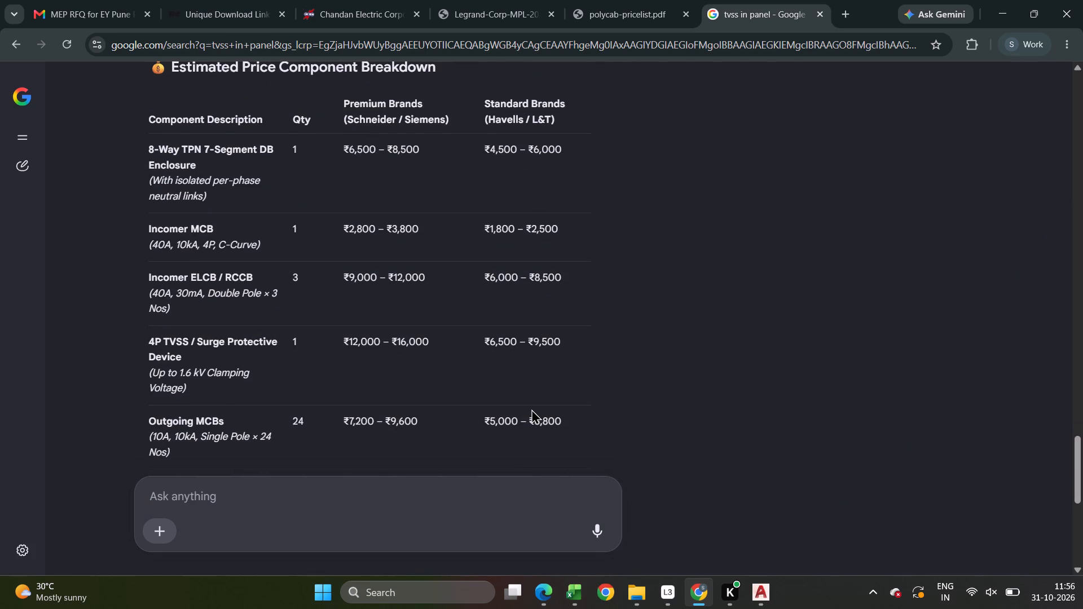
Glance at the Legrand price list and ask the search assistant whether TVSS is available in Legrand.
{"action": "left_click", "coordinate": [501, 0]}
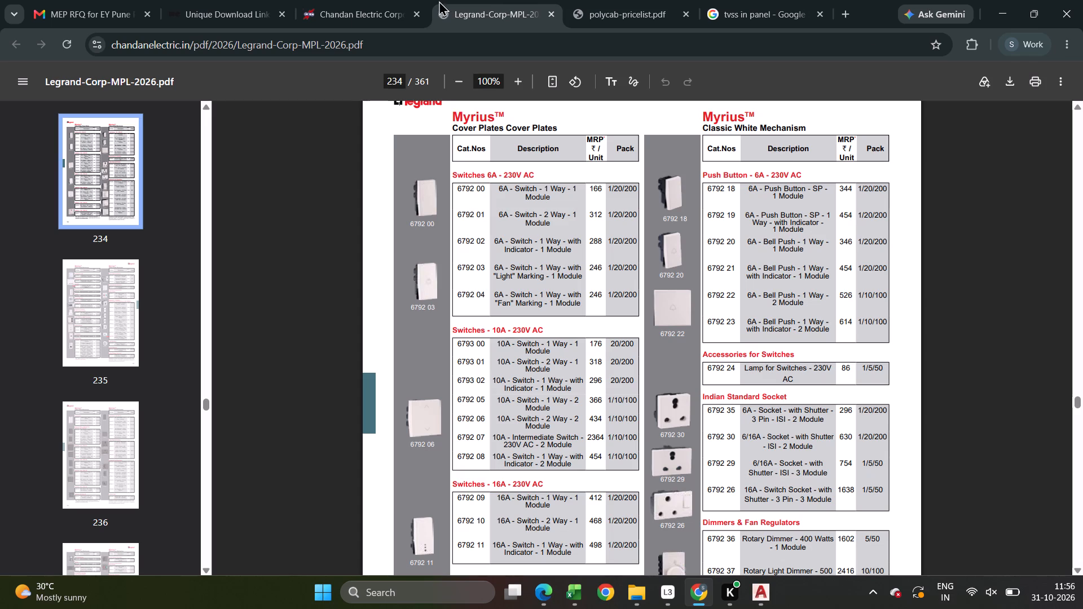
{"action": "left_click", "coordinate": [751, 0]}
{"action": "left_click", "coordinate": [277, 483]}
{"action": "left_click", "coordinate": [279, 490]}
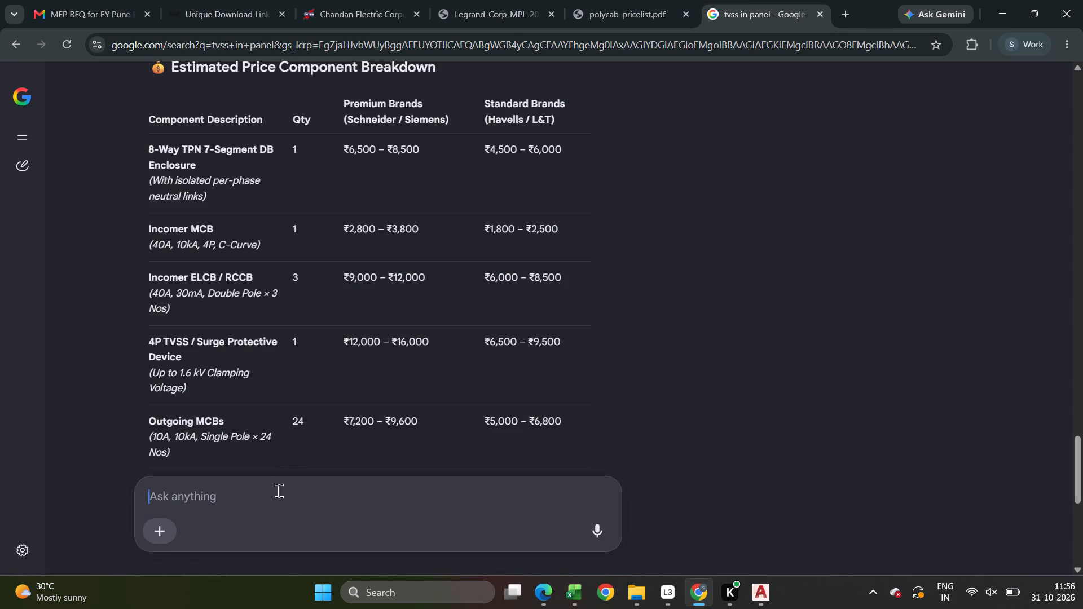
{"action": "type", "text": "is tvss available in legrand"}
{"action": "key", "text": "Return"}
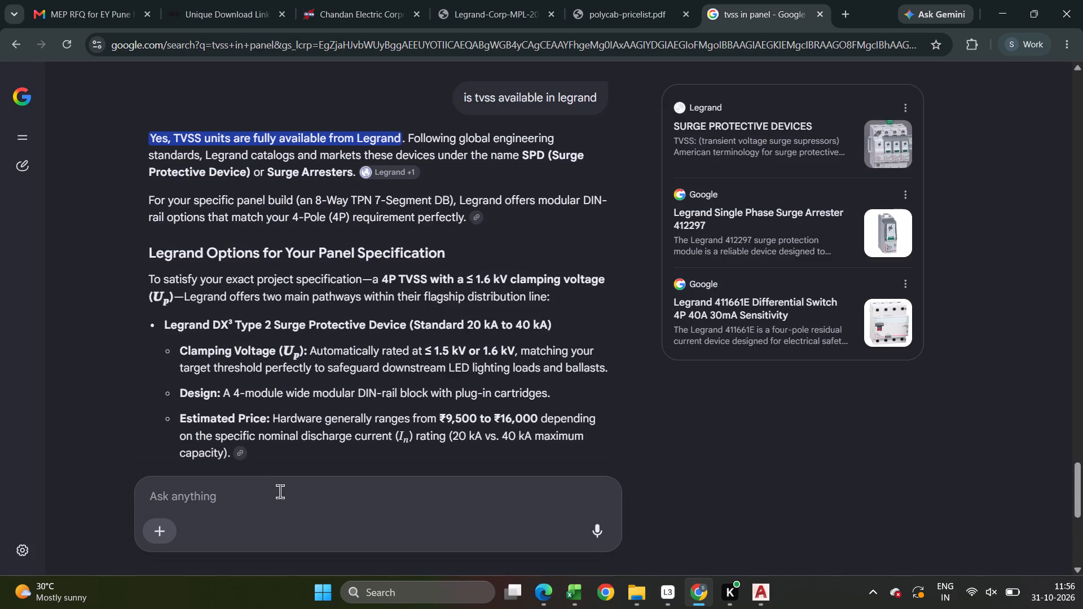
Ask the search assistant for the catalogue number of the Legrand TVSS.
{"action": "type", "text": "whats the cat n"}
{"action": "key", "text": "o"}
{"action": "key", "text": "Return"}
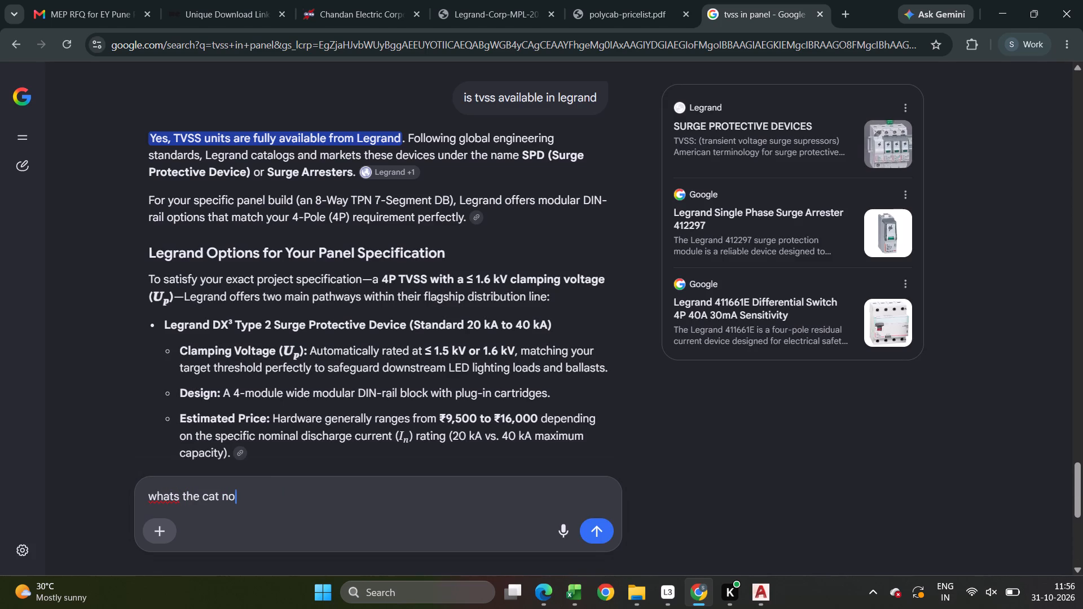
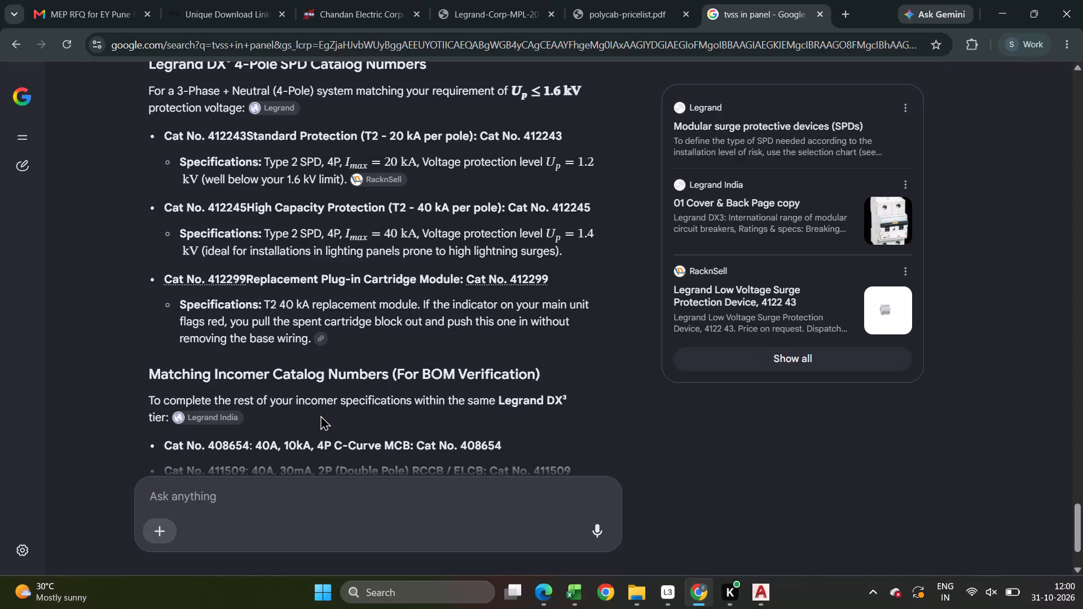
Review the rest of the Legrand catalogue number answer and ask the search assistant "so TVSs is basically SPD".
{"action": "scroll", "coordinate": [320, 415], "scroll_direction": "down", "scroll_amount": 1}
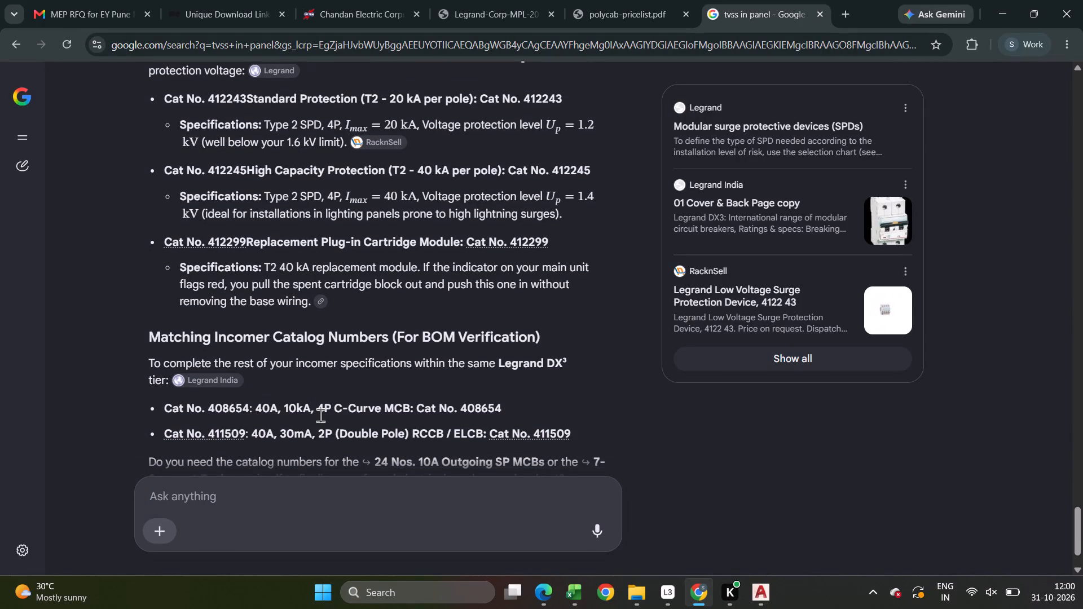
{"action": "scroll", "coordinate": [320, 415], "scroll_direction": "down", "scroll_amount": 4}
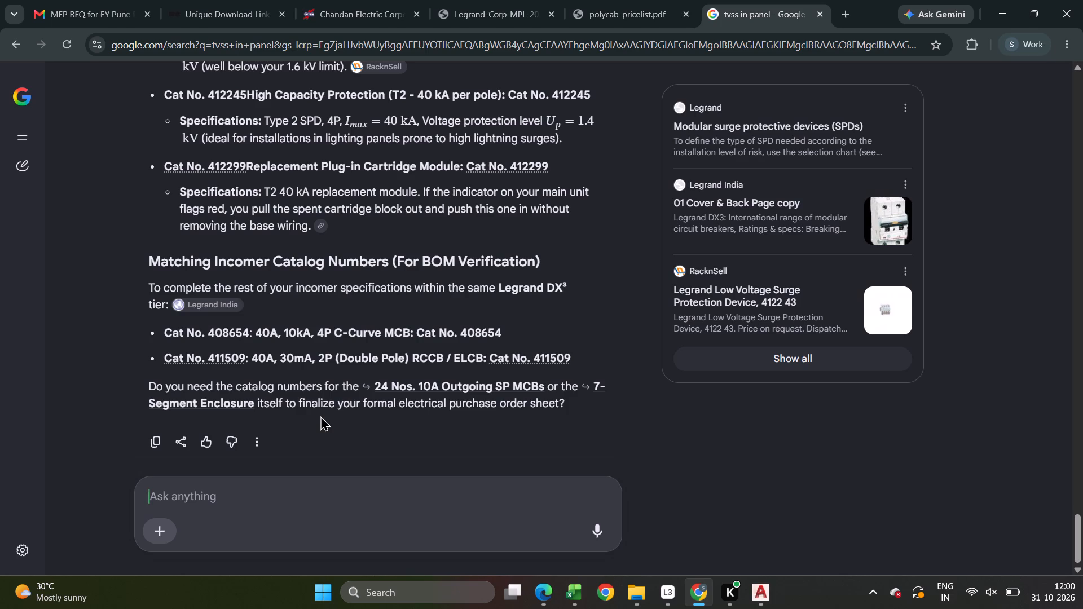
{"action": "type", "text": "so"}
{"action": "key", "text": "space"}
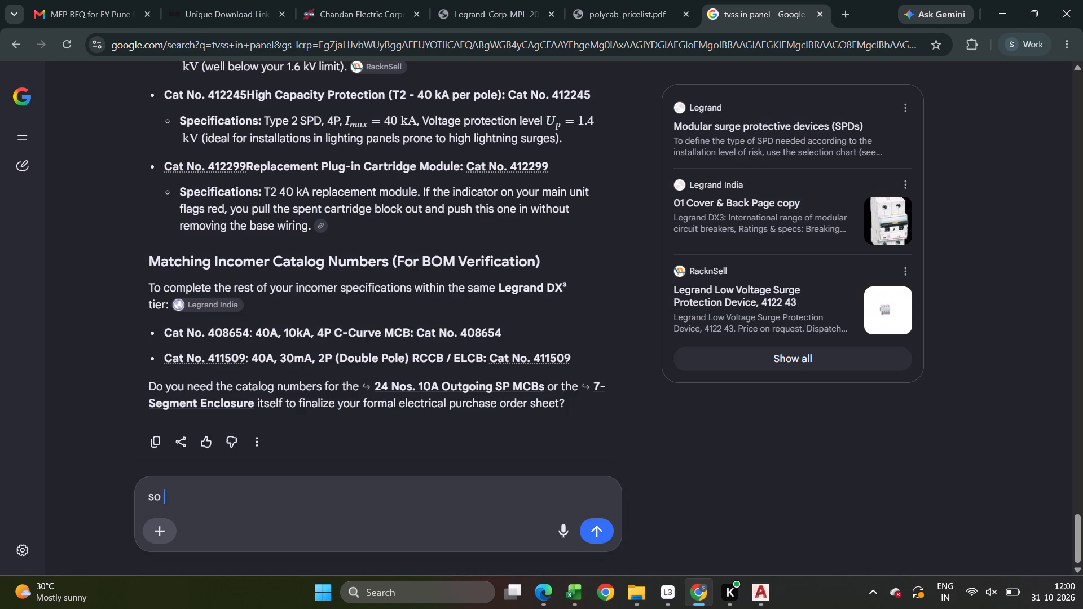
{"action": "type", "text": "TVSs is basically SPD"}
{"action": "key", "text": "Return"}
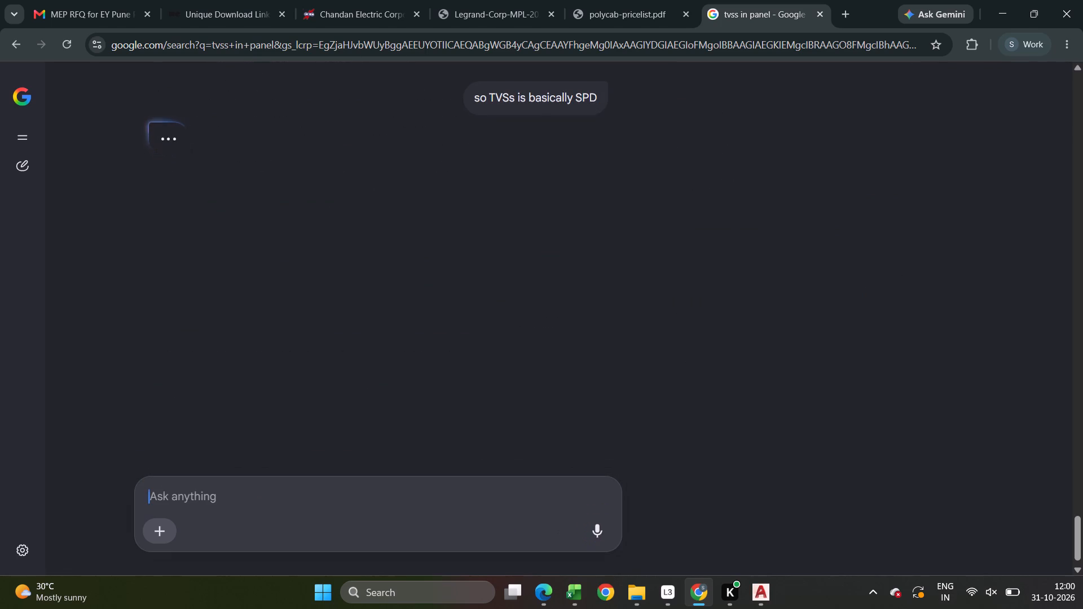
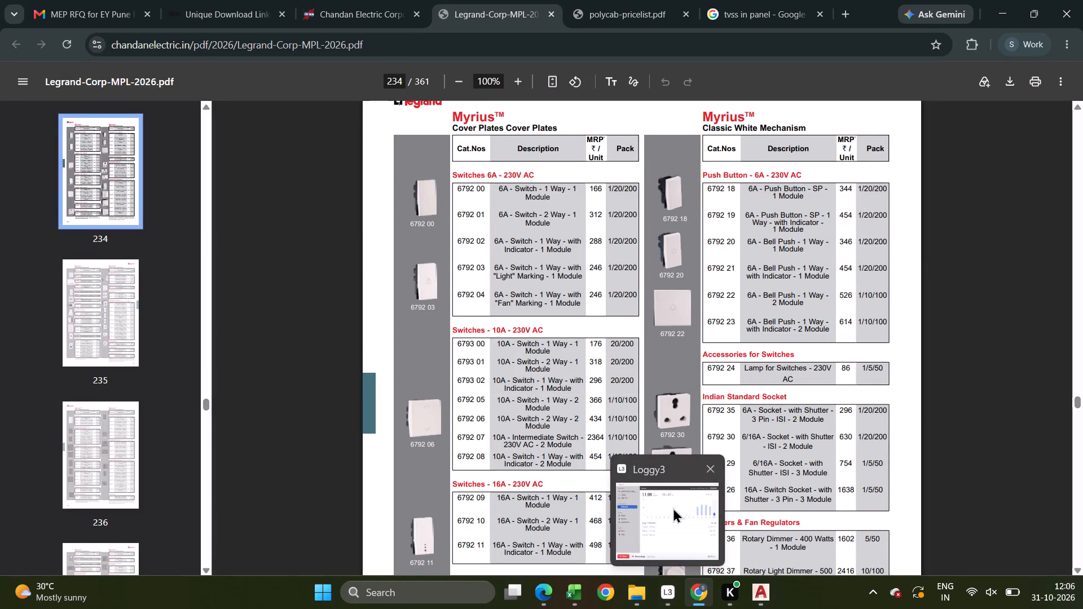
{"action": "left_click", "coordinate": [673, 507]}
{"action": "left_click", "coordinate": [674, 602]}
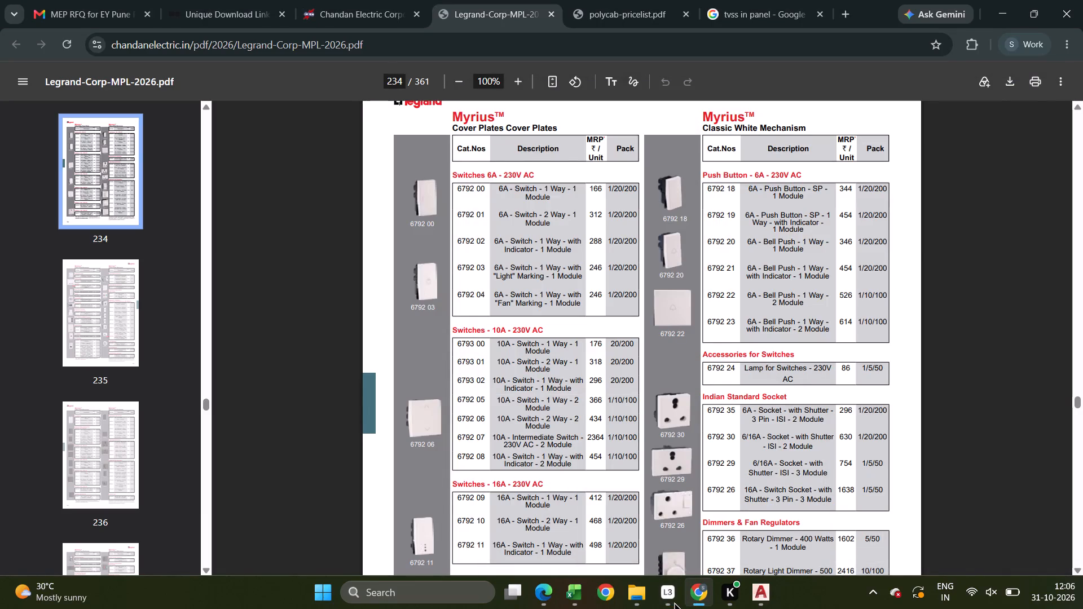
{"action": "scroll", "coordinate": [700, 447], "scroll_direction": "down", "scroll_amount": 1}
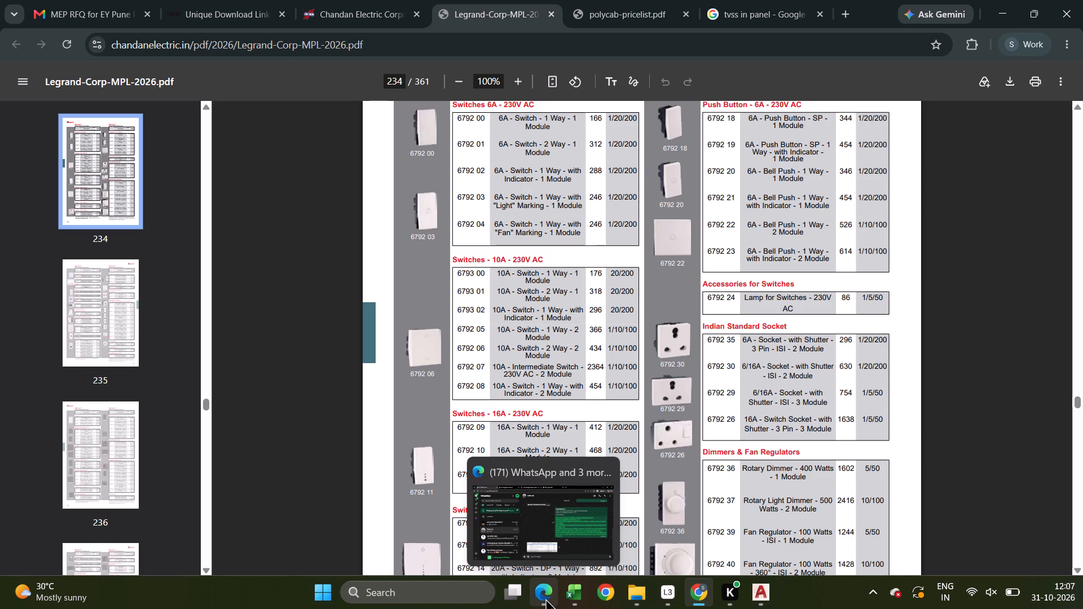
Switch to the Excel BOQ, hide the Remarks column on the 21.0-Electrical sheet and clear the pending copy of the Lighting DB rows.
{"action": "left_click", "coordinate": [583, 601]}
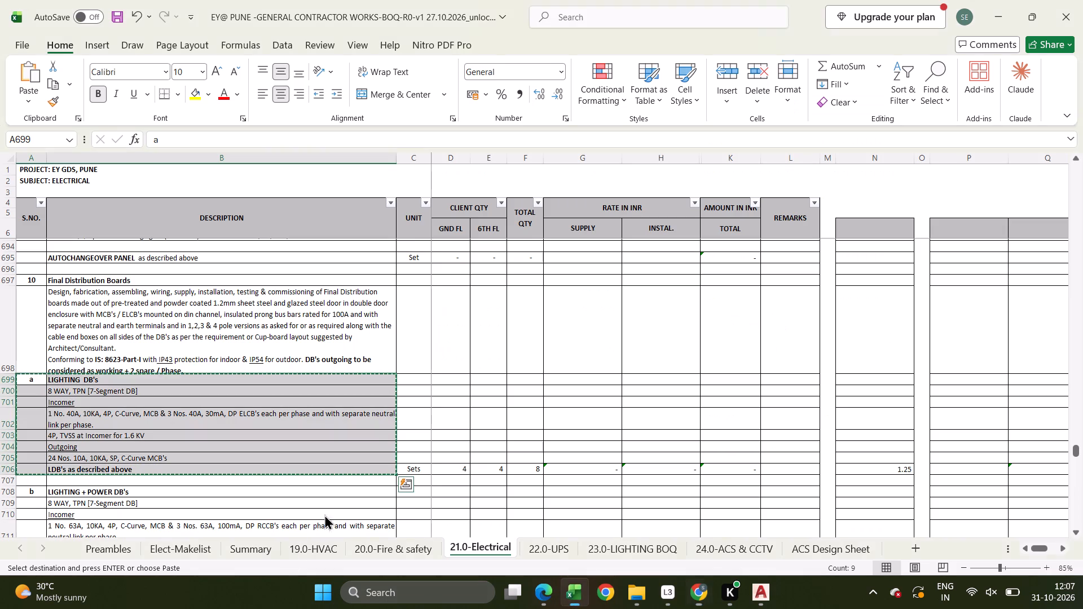
{"action": "left_click", "coordinate": [726, 473]}
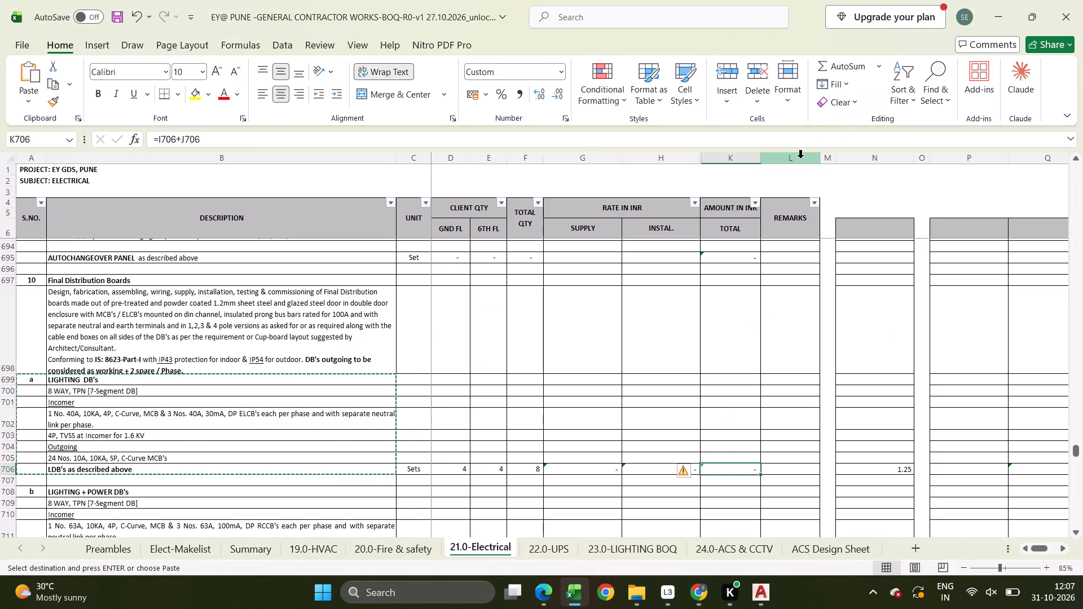
{"action": "left_click", "coordinate": [799, 157]}
{"action": "right_click", "coordinate": [799, 157]}
{"action": "left_click", "coordinate": [847, 406]}
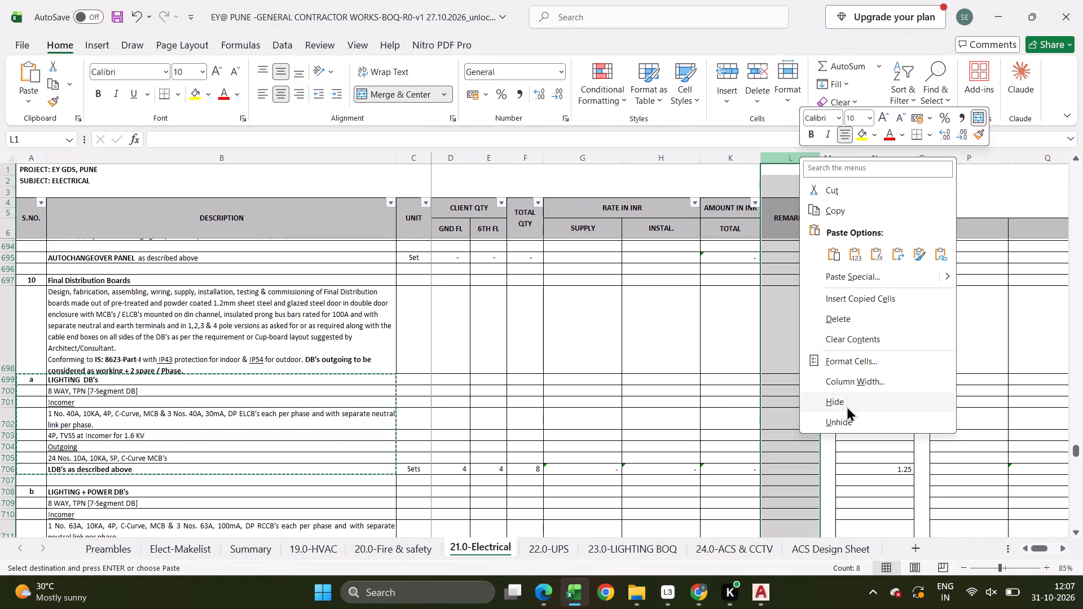
{"action": "left_click", "coordinate": [904, 470]}
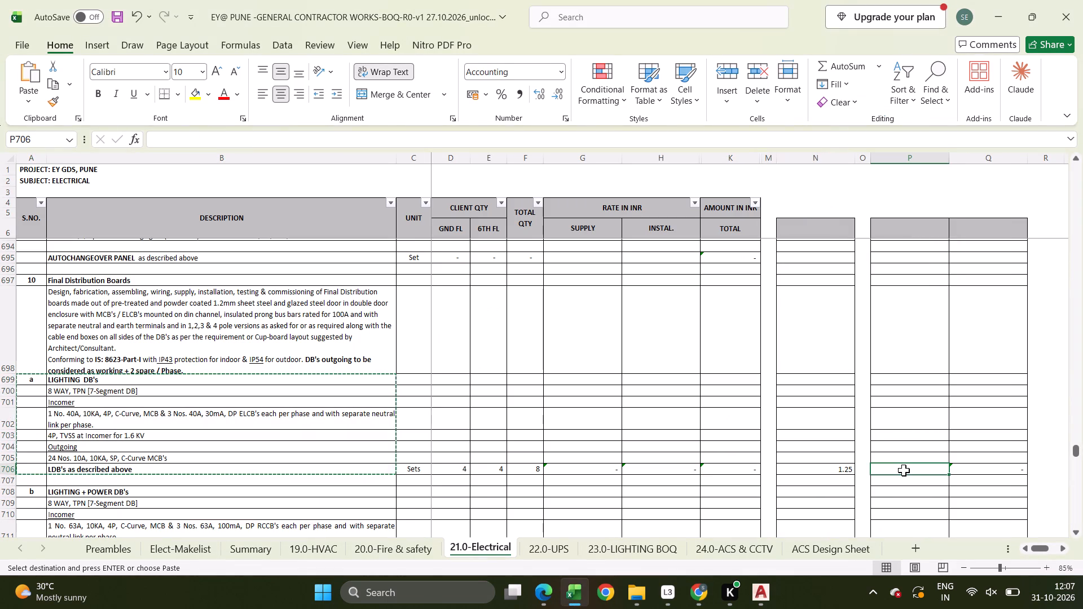
{"action": "key", "text": "Escape"}
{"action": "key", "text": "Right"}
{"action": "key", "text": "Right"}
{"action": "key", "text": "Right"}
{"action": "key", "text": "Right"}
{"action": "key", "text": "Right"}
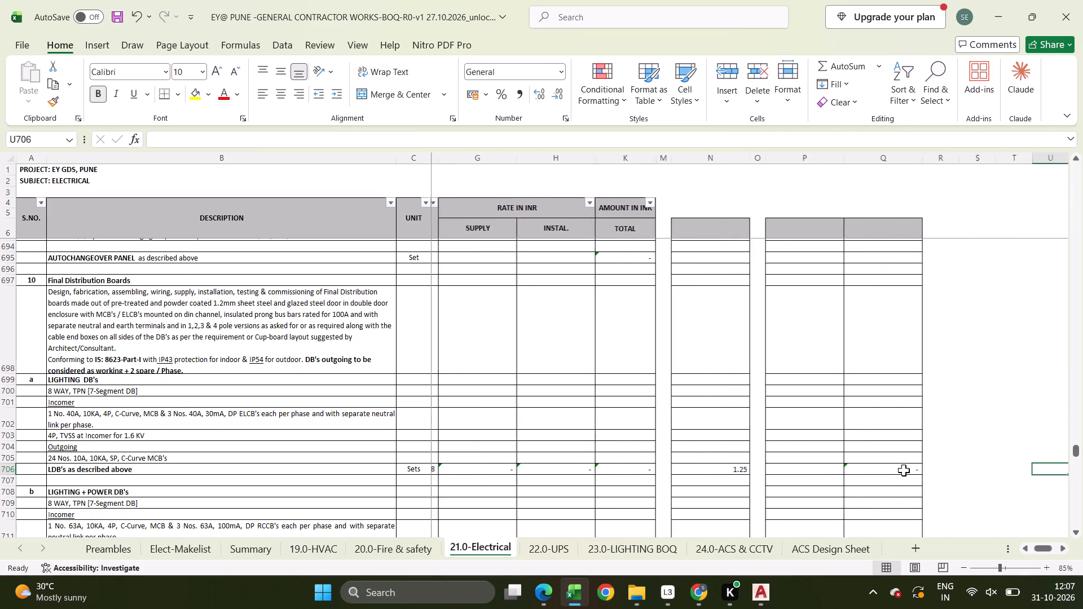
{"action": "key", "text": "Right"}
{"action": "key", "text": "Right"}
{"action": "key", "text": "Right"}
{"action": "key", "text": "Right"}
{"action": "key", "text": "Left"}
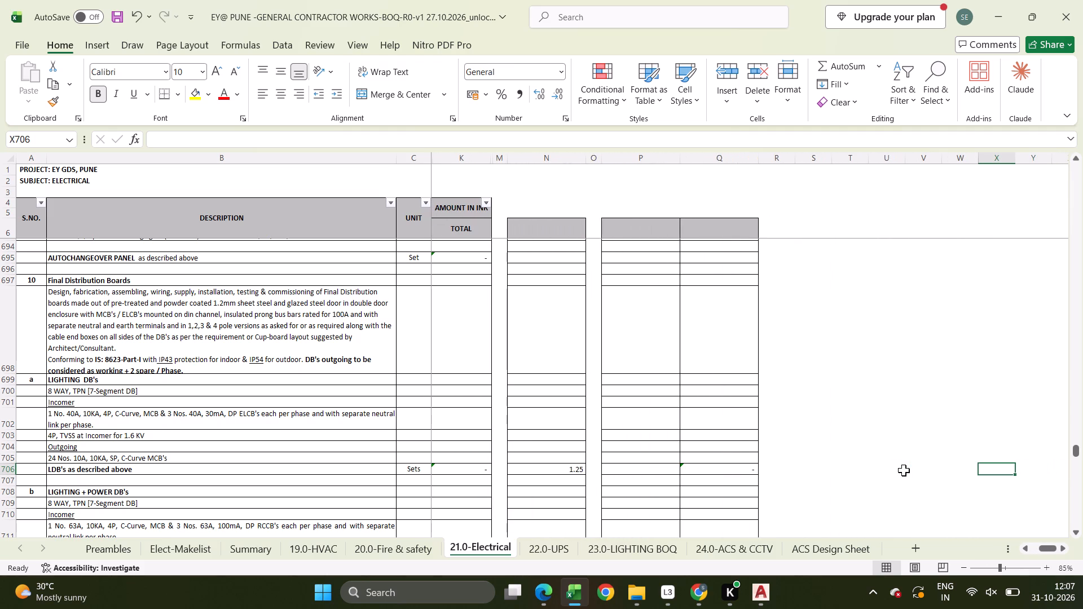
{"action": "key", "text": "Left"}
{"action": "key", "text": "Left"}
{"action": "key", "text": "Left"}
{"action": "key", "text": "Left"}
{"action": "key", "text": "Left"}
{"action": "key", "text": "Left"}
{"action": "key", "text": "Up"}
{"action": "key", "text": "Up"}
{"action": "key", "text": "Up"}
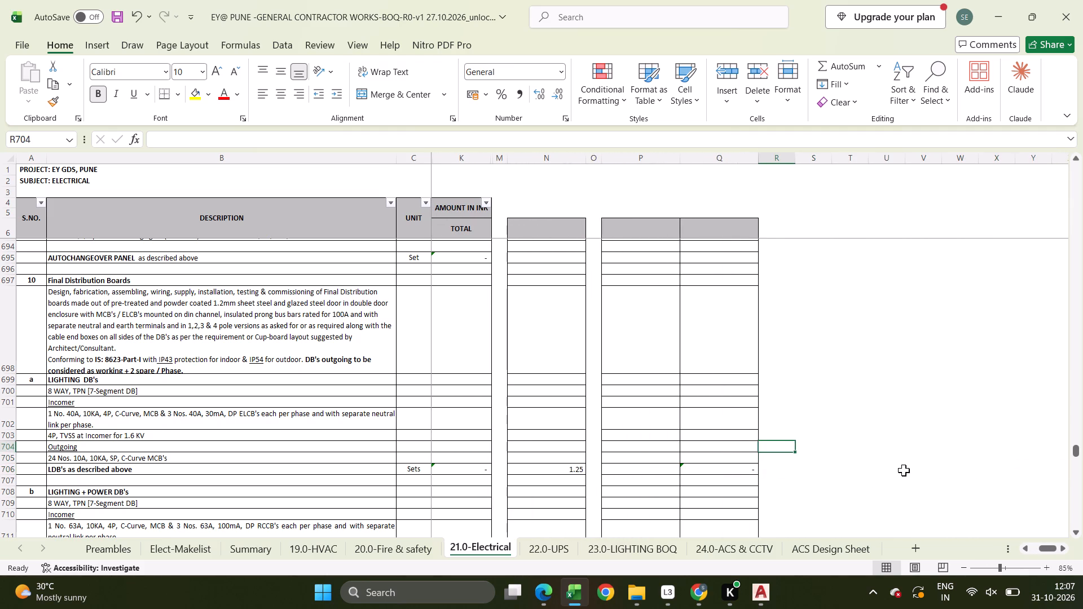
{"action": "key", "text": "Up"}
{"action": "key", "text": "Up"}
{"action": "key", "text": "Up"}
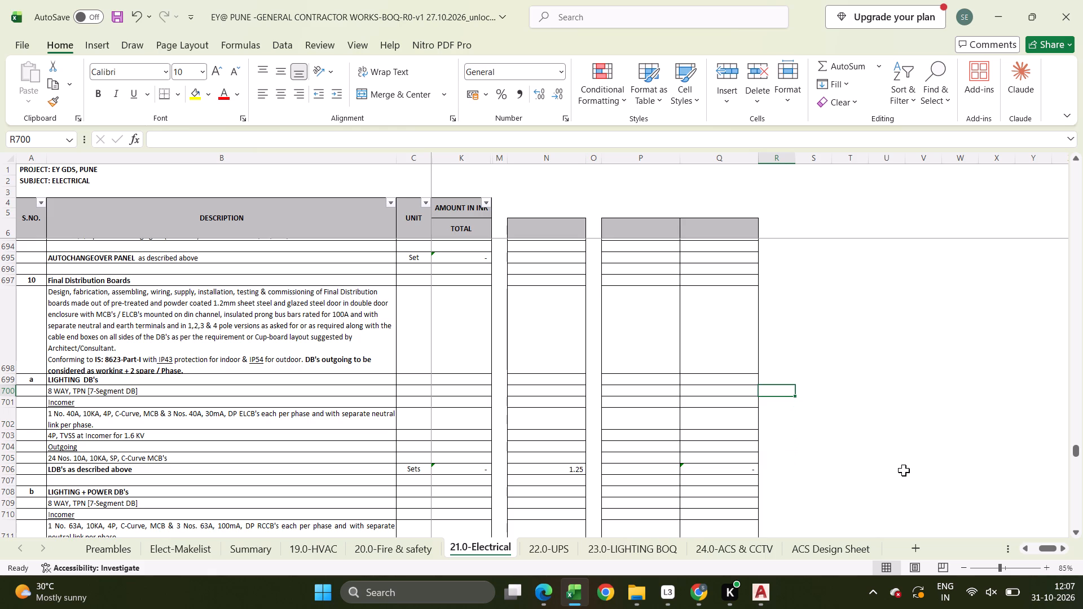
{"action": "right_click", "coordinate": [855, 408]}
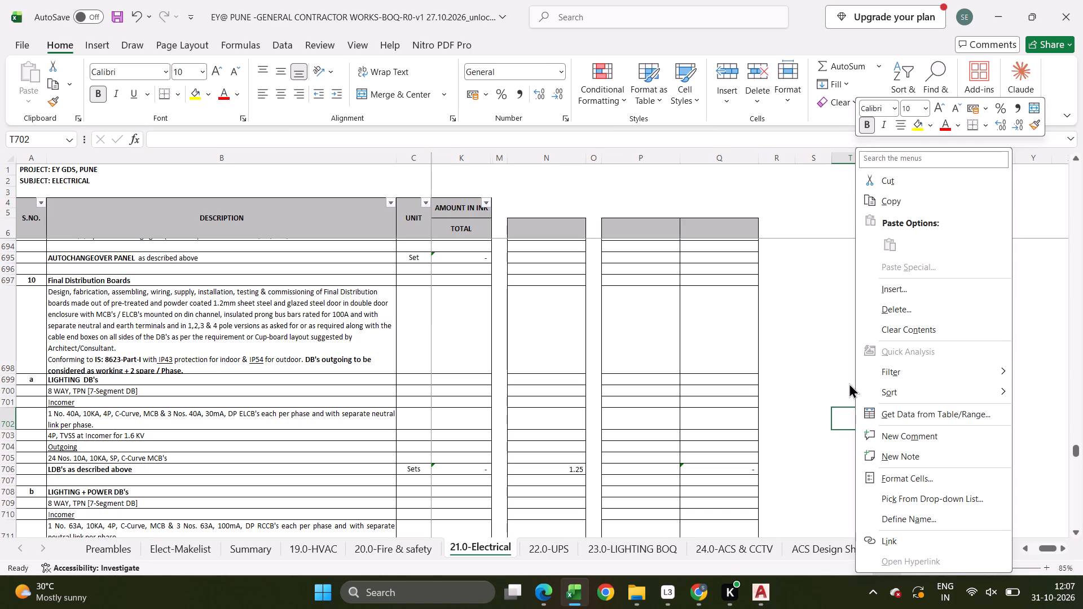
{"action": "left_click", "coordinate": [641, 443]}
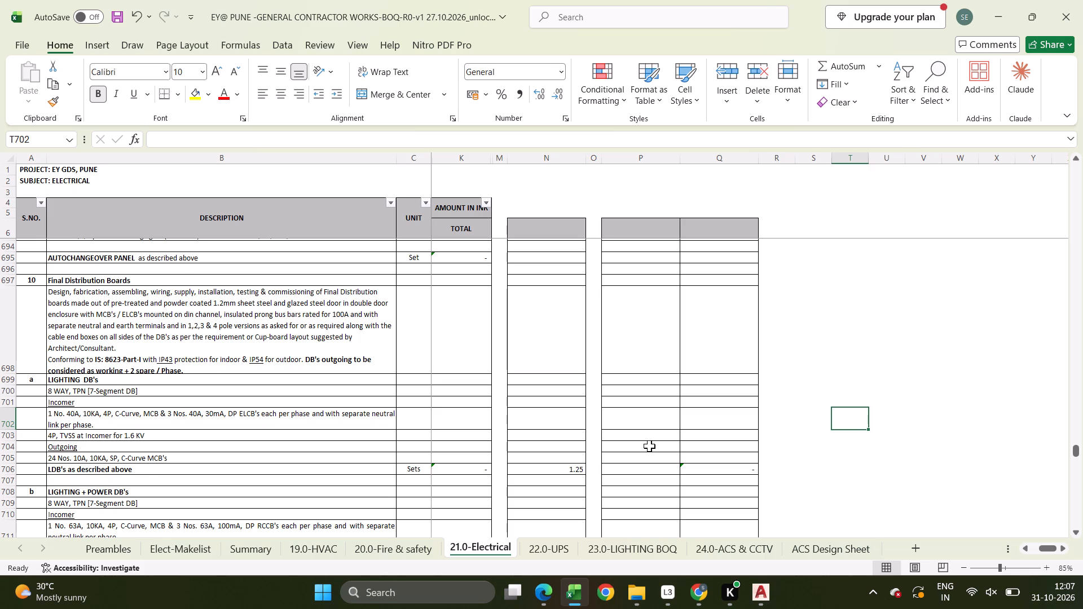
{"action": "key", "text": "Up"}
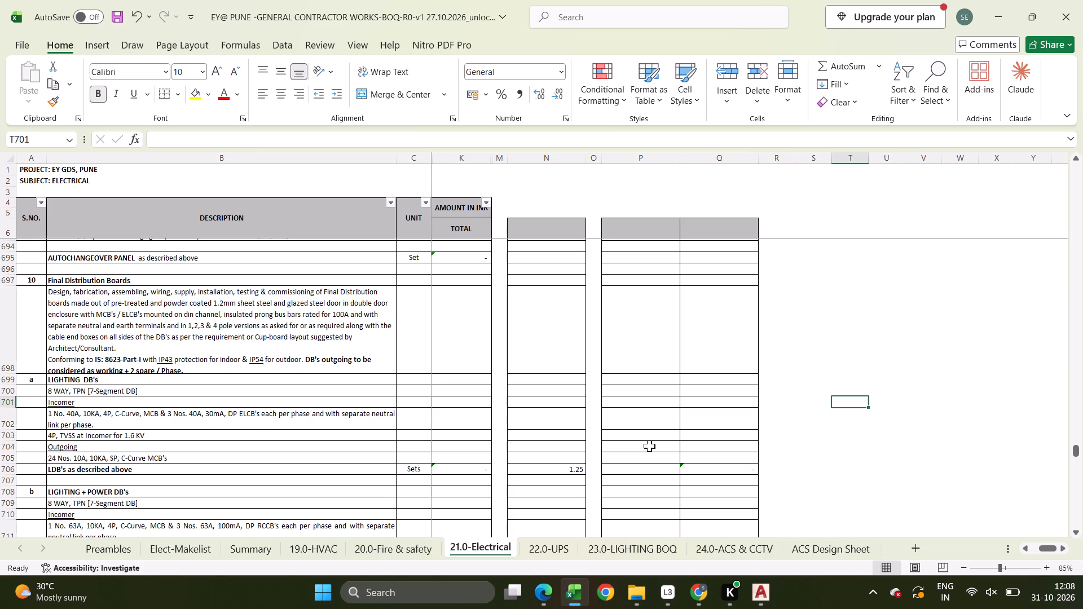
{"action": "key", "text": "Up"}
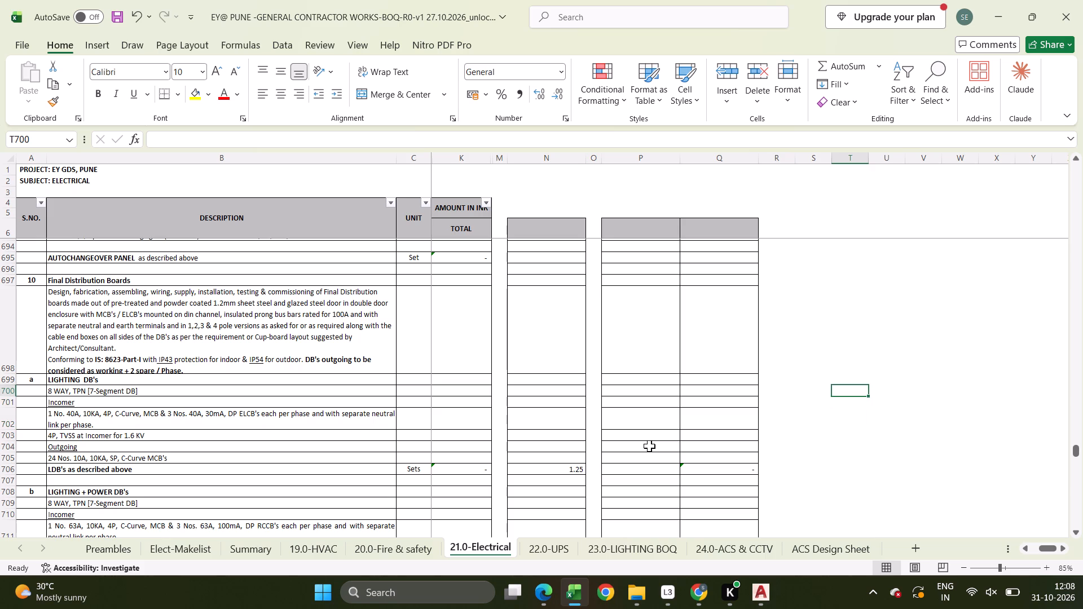
Select the blank cells S699 to S706 alongside the Lighting DB's item, from its heading to the LDB's line.
{"action": "key", "text": "Left"}
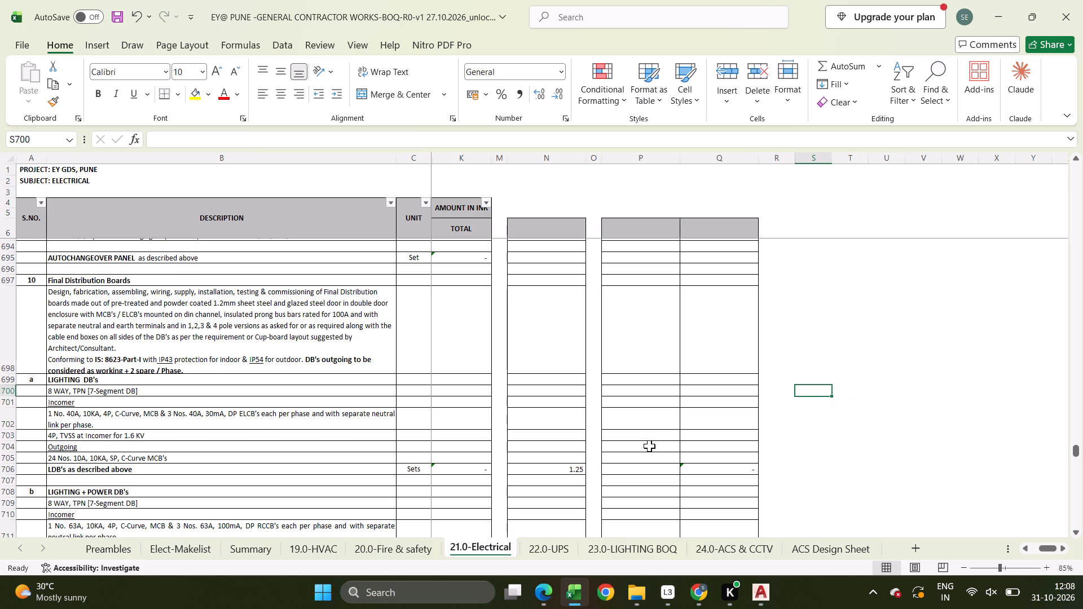
{"action": "key", "text": "shift+Down"}
{"action": "key", "text": "shift+Up"}
{"action": "key", "text": "shift+Down"}
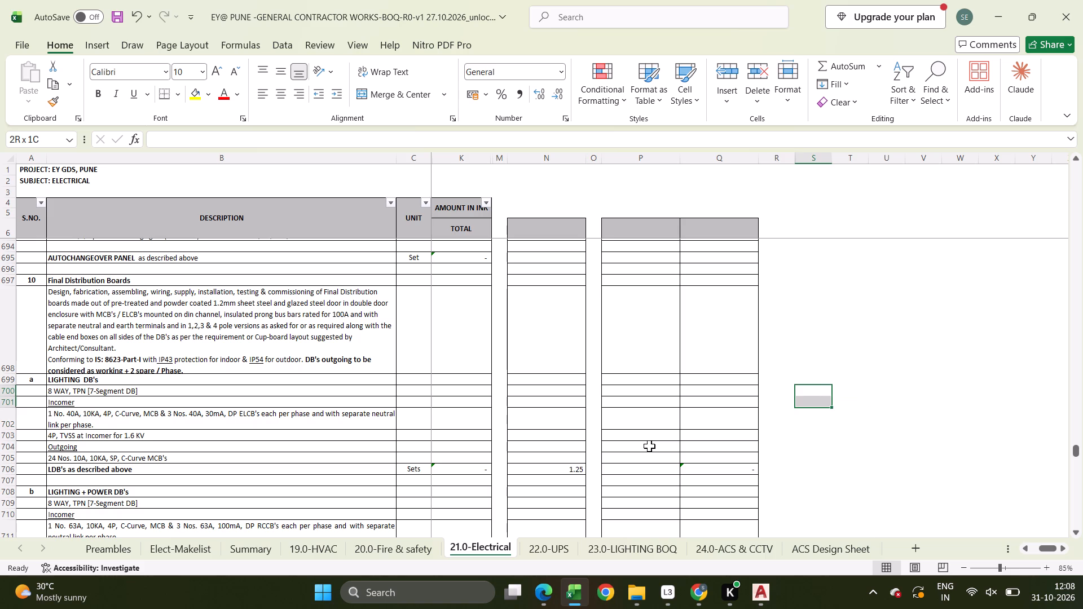
{"action": "key", "text": "shift+Down"}
{"action": "key", "text": "shift+Down"}
{"action": "key", "text": "shift+Down"}
{"action": "key", "text": "shift+Down"}
{"action": "key", "text": "shift+Down"}
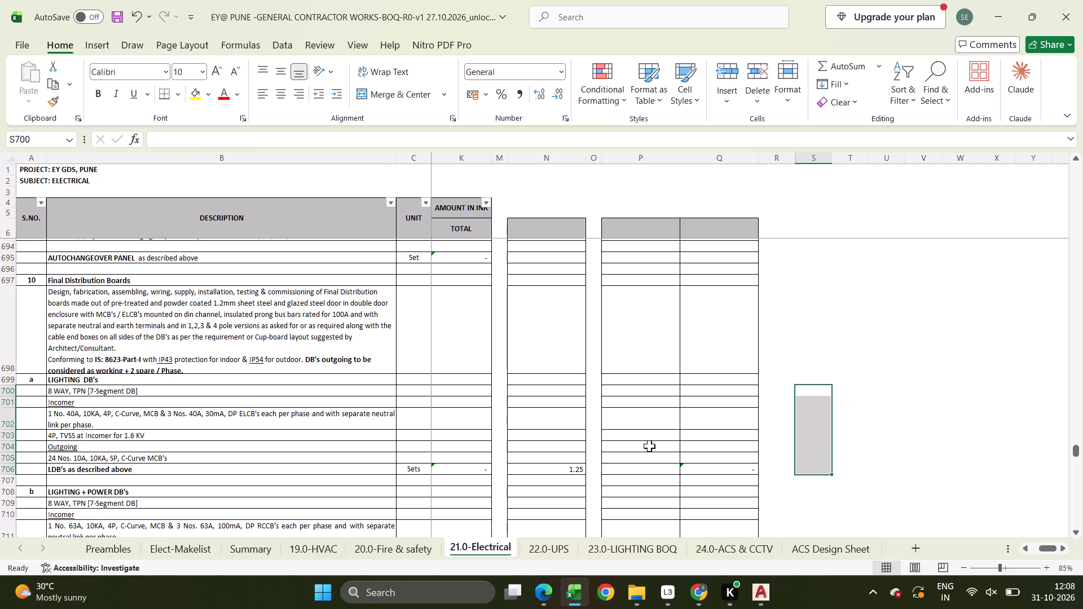
{"action": "key", "text": "Up"}
{"action": "key", "text": "shift+Down"}
{"action": "key", "text": "shift+Down"}
{"action": "key", "text": "shift+Down"}
{"action": "key", "text": "shift+Down"}
{"action": "key", "text": "shift+Down"}
{"action": "key", "text": "shift+Down"}
{"action": "key", "text": "shift+Down"}
{"action": "key", "text": "shift+Down"}
{"action": "key", "text": "shift+Down"}
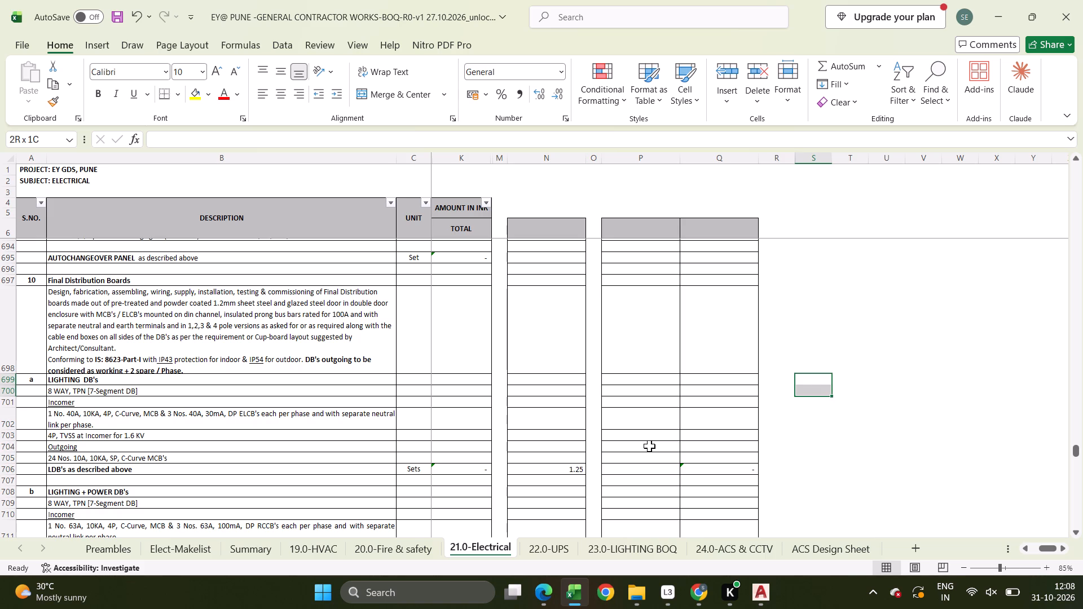
{"action": "key", "text": "shift+Up"}
{"action": "key", "text": "shift+Up"}
{"action": "key", "text": "Up"}
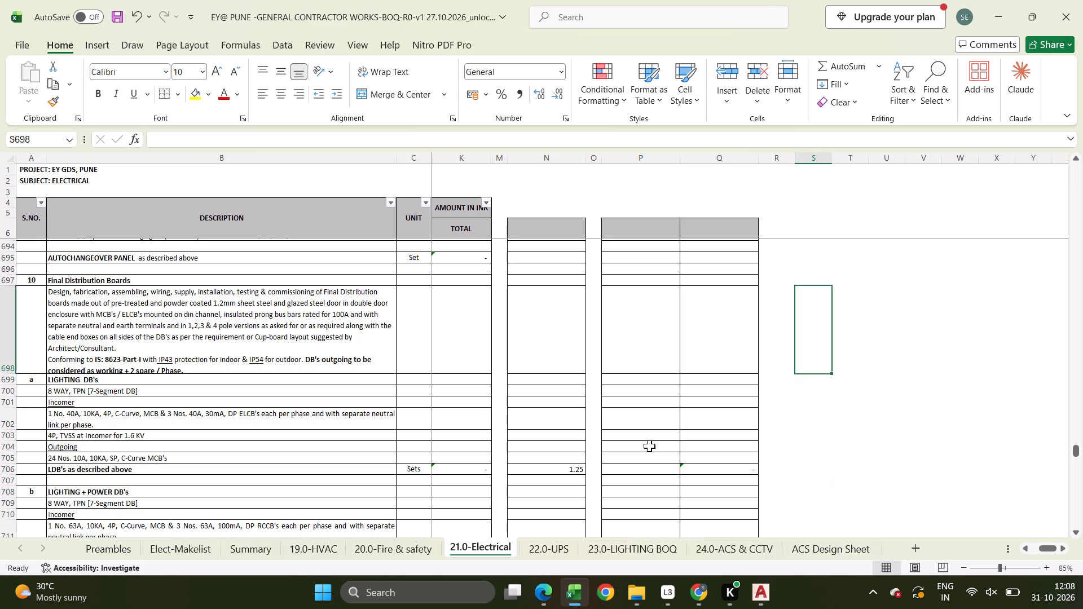
{"action": "key", "text": "Down"}
{"action": "key", "text": "shift+Down"}
{"action": "key", "text": "shift+Down"}
{"action": "key", "text": "shift+Down"}
{"action": "key", "text": "shift+Down"}
{"action": "key", "text": "shift+Down"}
{"action": "key", "text": "shift+Down"}
{"action": "key", "text": "shift+Down"}
{"action": "key", "text": "shift+Down"}
{"action": "key", "text": "shift+Down"}
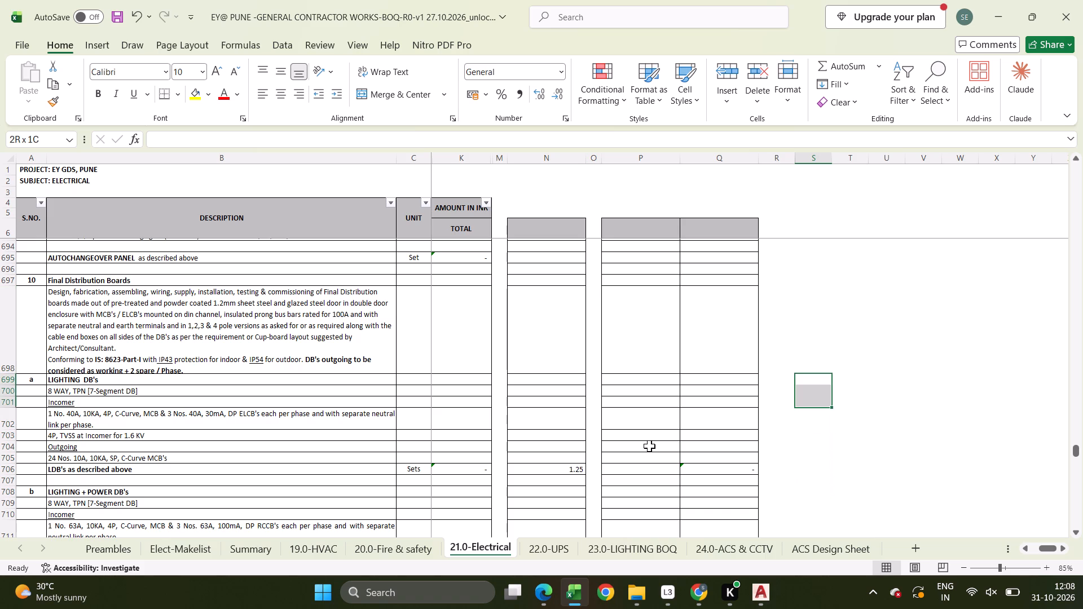
{"action": "key", "text": "shift+Up"}
{"action": "key", "text": "shift+Up"}
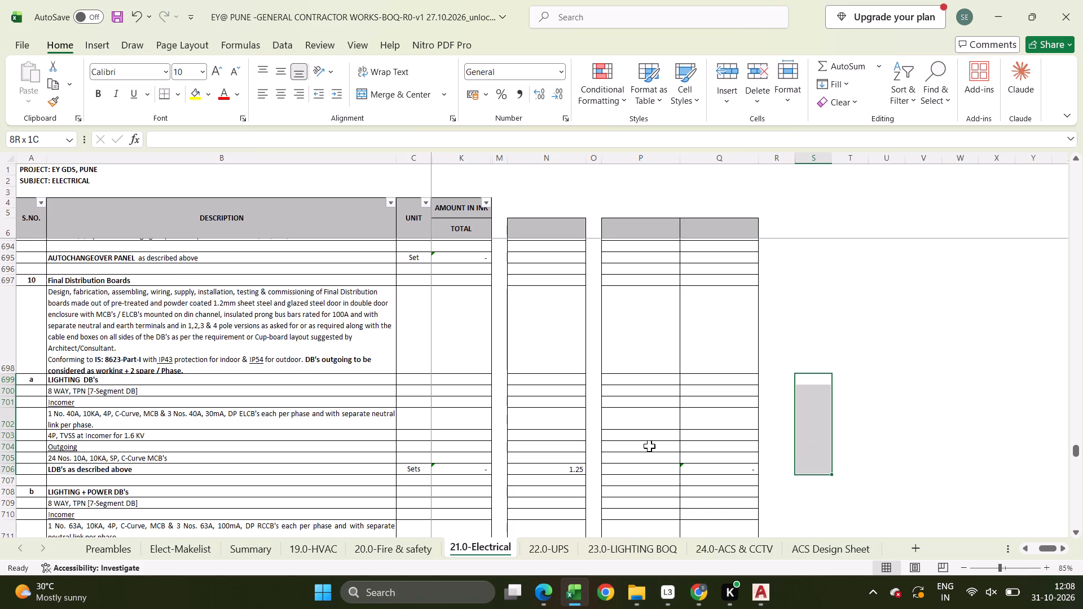
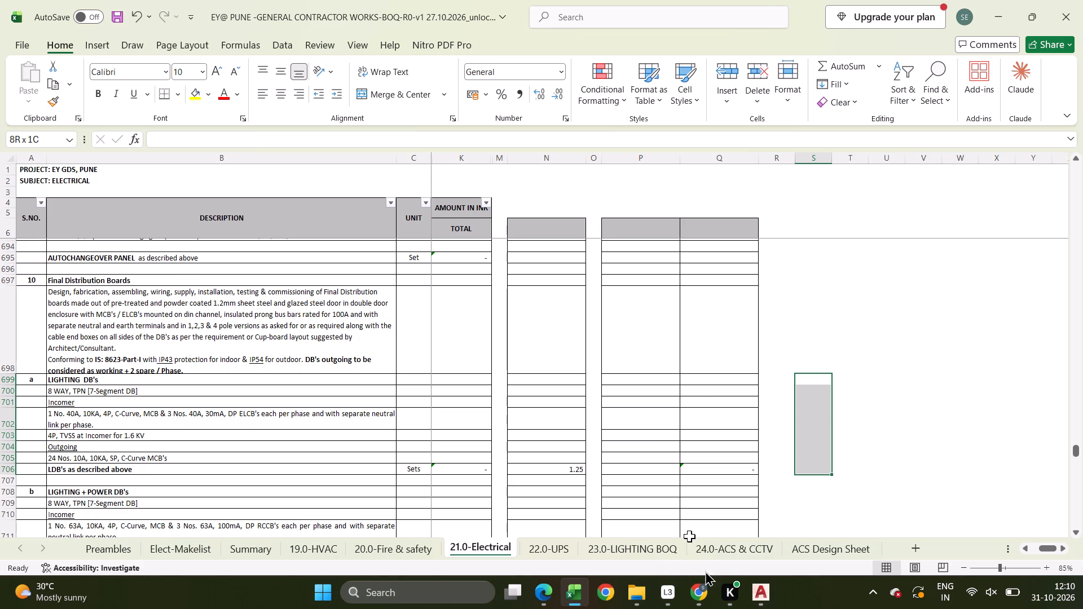
Switch to the Legrand price list in Chrome, go to page 134 and examine the surrounding Ekinox³ distribution board pages.
{"action": "left_click", "coordinate": [692, 598]}
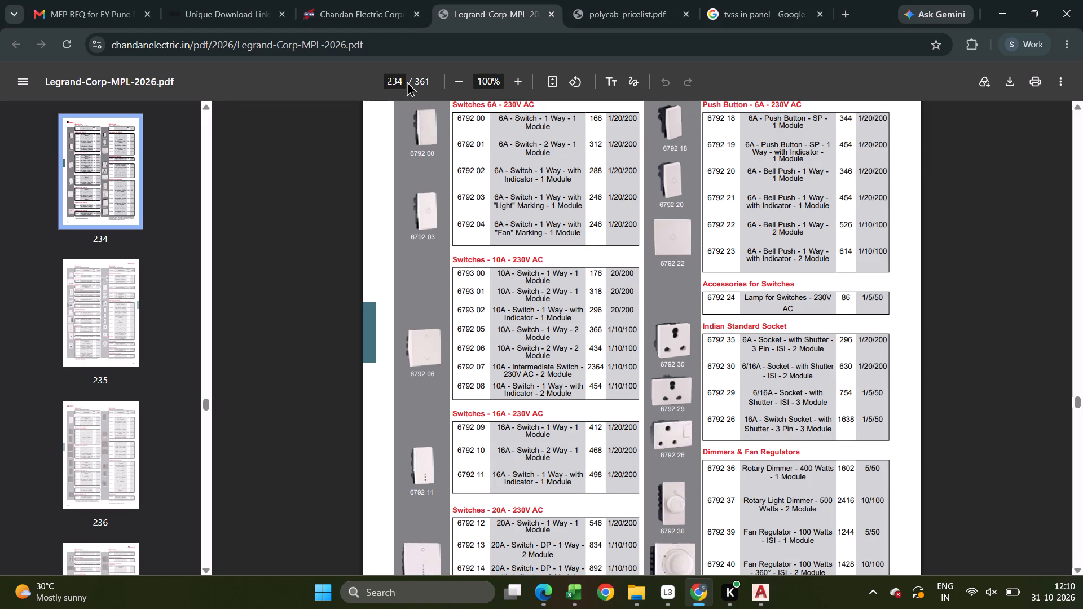
{"action": "left_click_drag", "start_coordinate": [403, 81], "coordinate": [373, 80]}
{"action": "type", "text": "134"}
{"action": "key", "text": "Return"}
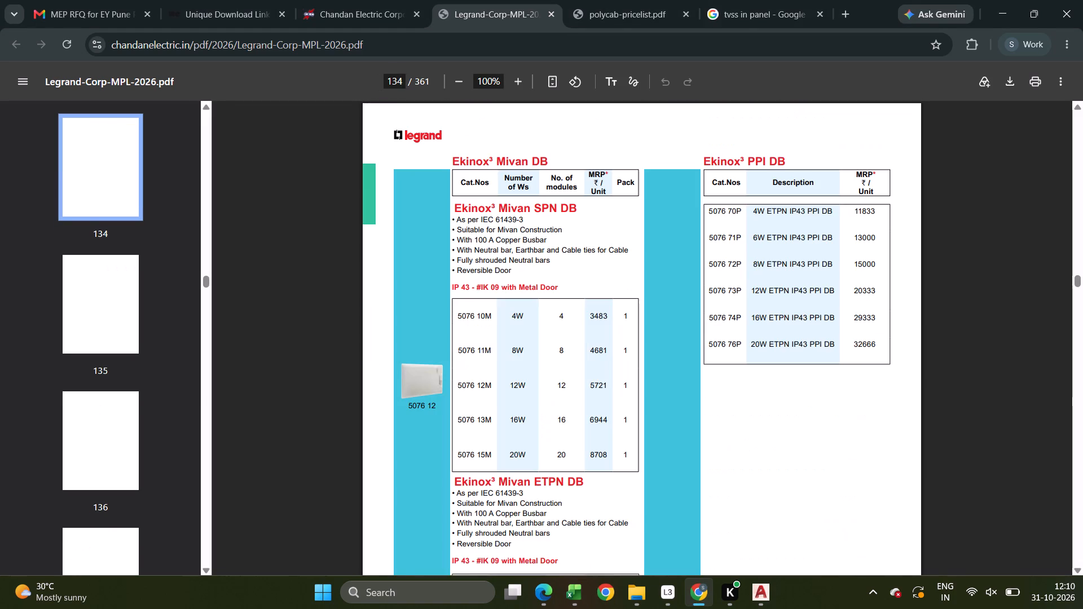
{"action": "scroll", "coordinate": [412, 171], "scroll_direction": "up", "scroll_amount": 7}
{"action": "scroll", "coordinate": [611, 326], "scroll_direction": "up", "scroll_amount": 8}
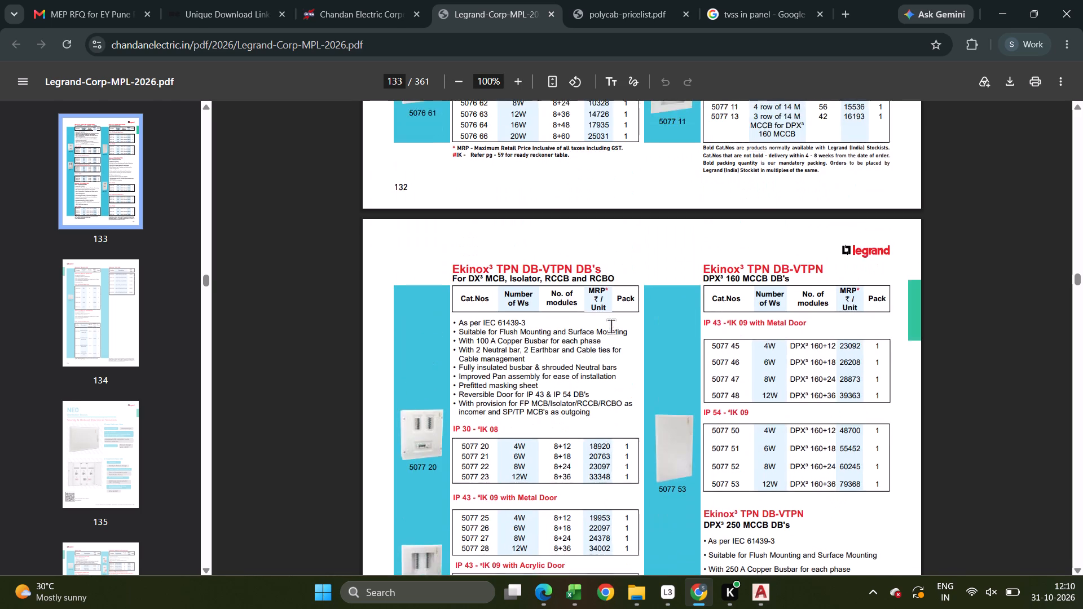
{"action": "scroll", "coordinate": [611, 326], "scroll_direction": "up", "scroll_amount": 13}
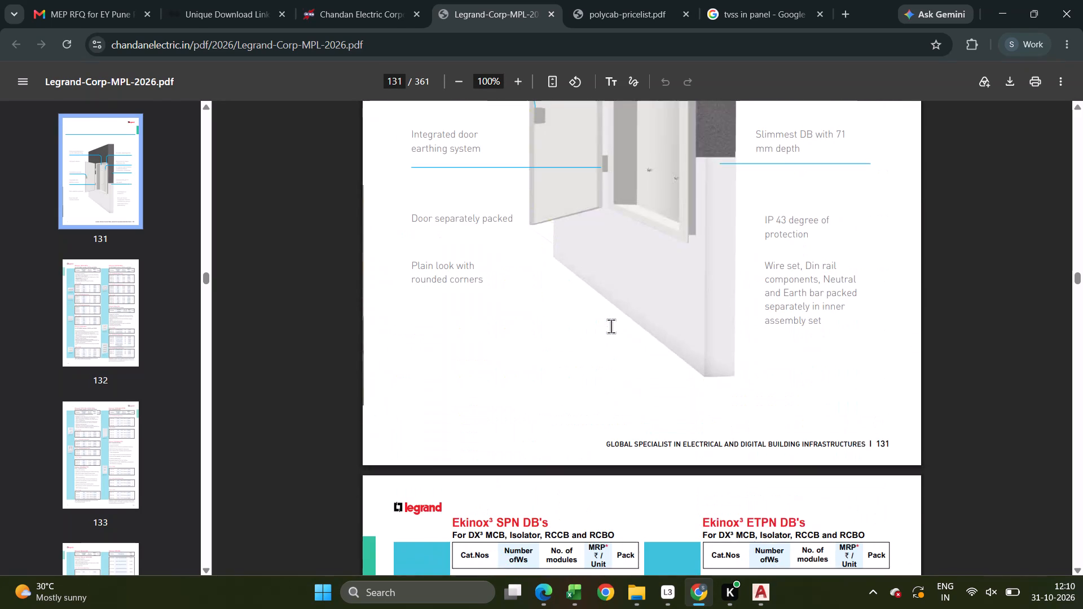
{"action": "scroll", "coordinate": [611, 326], "scroll_direction": "up", "scroll_amount": 16}
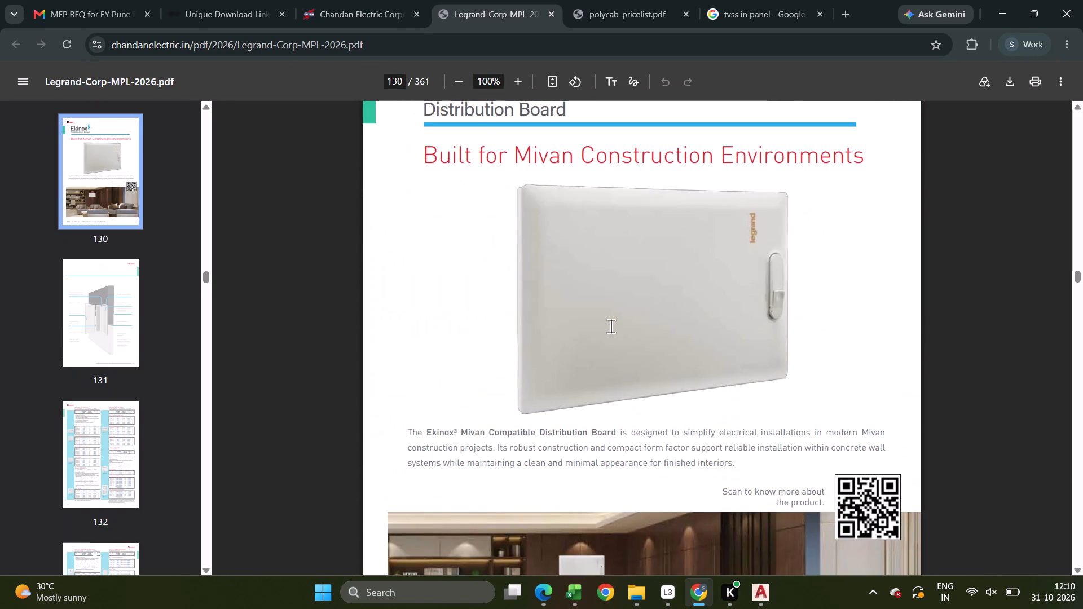
{"action": "scroll", "coordinate": [611, 326], "scroll_direction": "up", "scroll_amount": 20}
{"action": "scroll", "coordinate": [623, 302], "scroll_direction": "up", "scroll_amount": 5}
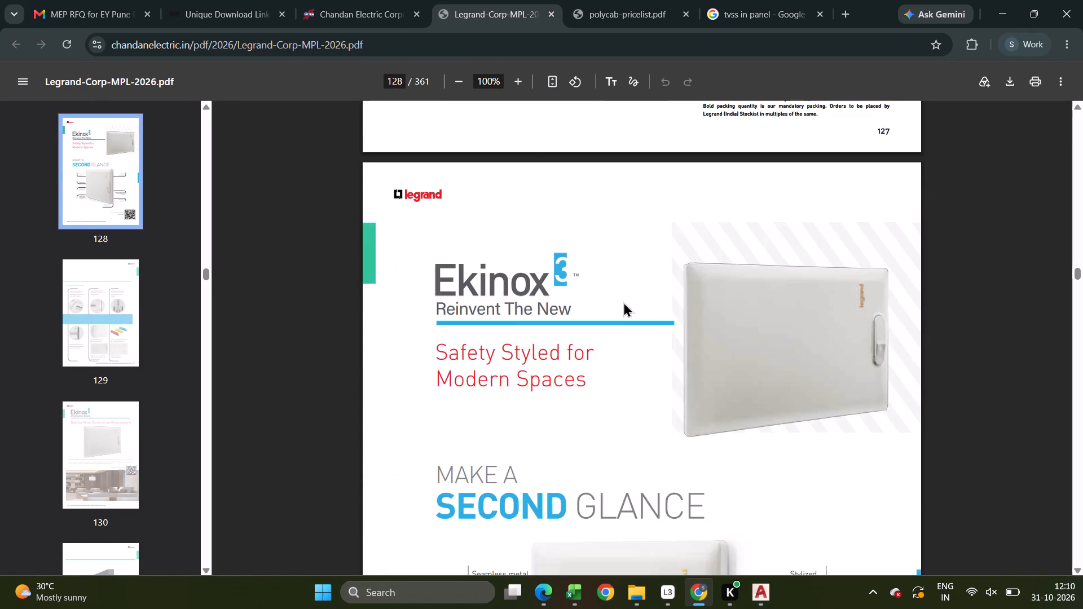
{"action": "scroll", "coordinate": [623, 302], "scroll_direction": "up", "scroll_amount": 12}
{"action": "scroll", "coordinate": [623, 433], "scroll_direction": "down", "scroll_amount": 12}
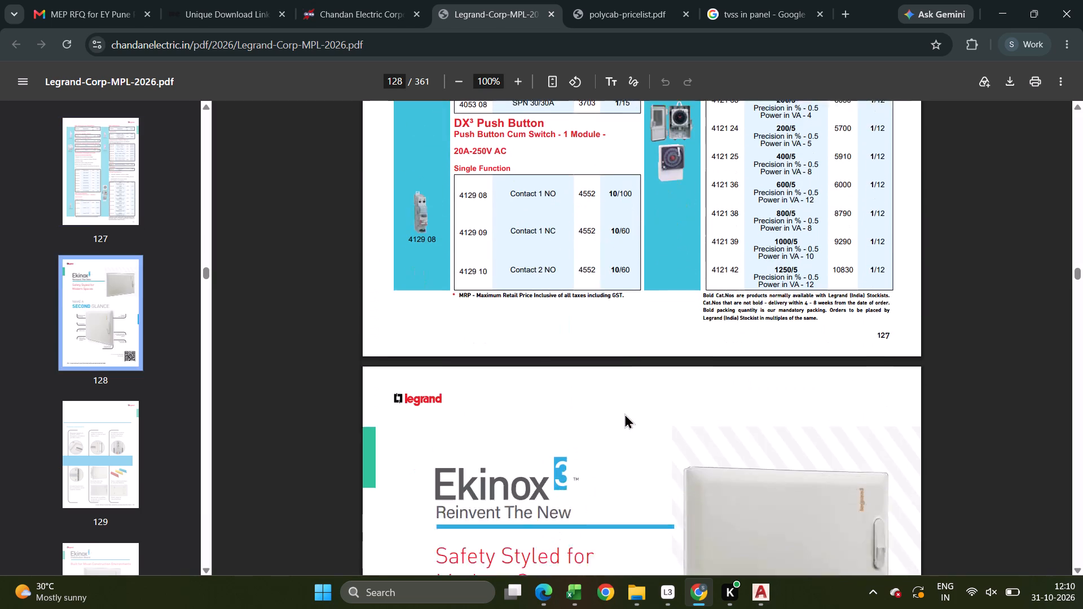
{"action": "scroll", "coordinate": [624, 413], "scroll_direction": "down", "scroll_amount": 20}
{"action": "scroll", "coordinate": [626, 412], "scroll_direction": "down", "scroll_amount": 12}
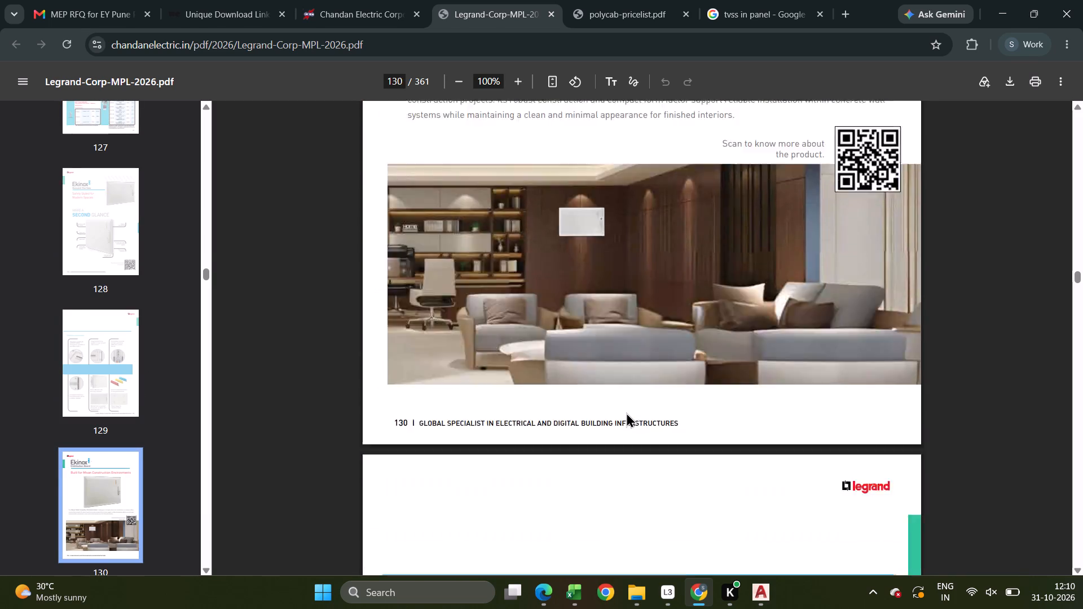
{"action": "scroll", "coordinate": [627, 411], "scroll_direction": "down", "scroll_amount": 14}
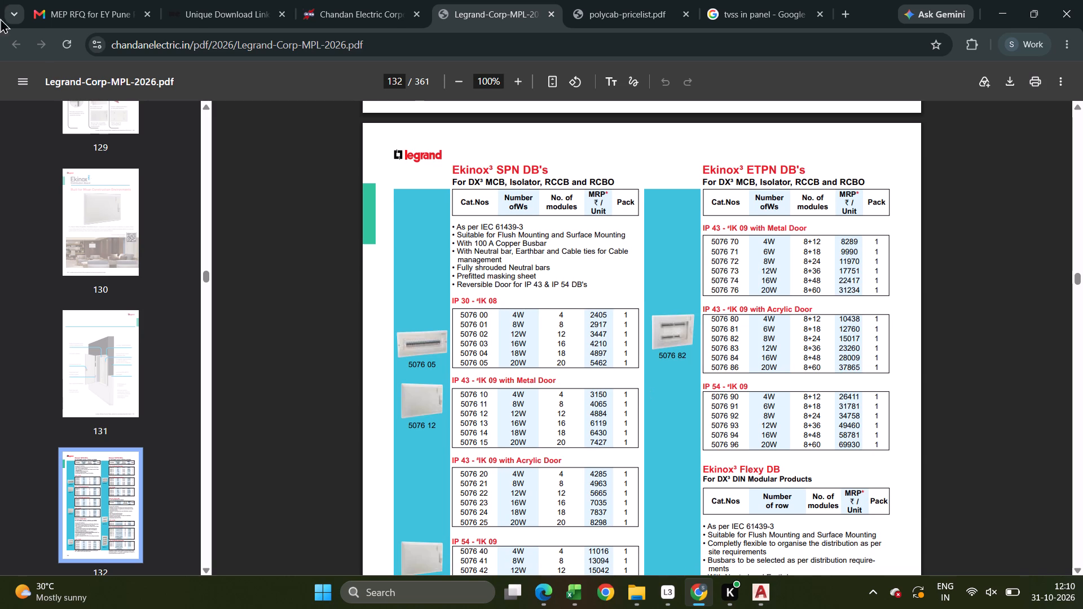
Compare the BOQ's 8-way TPN Lighting DB's specification with the Legrand TPN, Mivan and Neo DB price tables on pages 132 to 136.
{"action": "key", "text": "alt+Tab"}
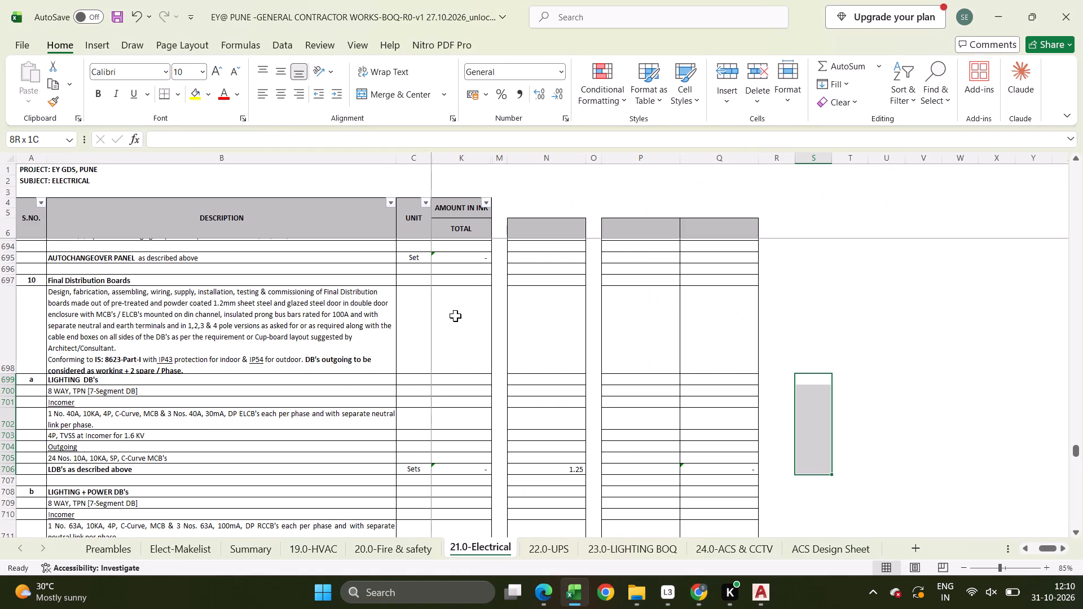
{"action": "key", "text": "alt+Tab"}
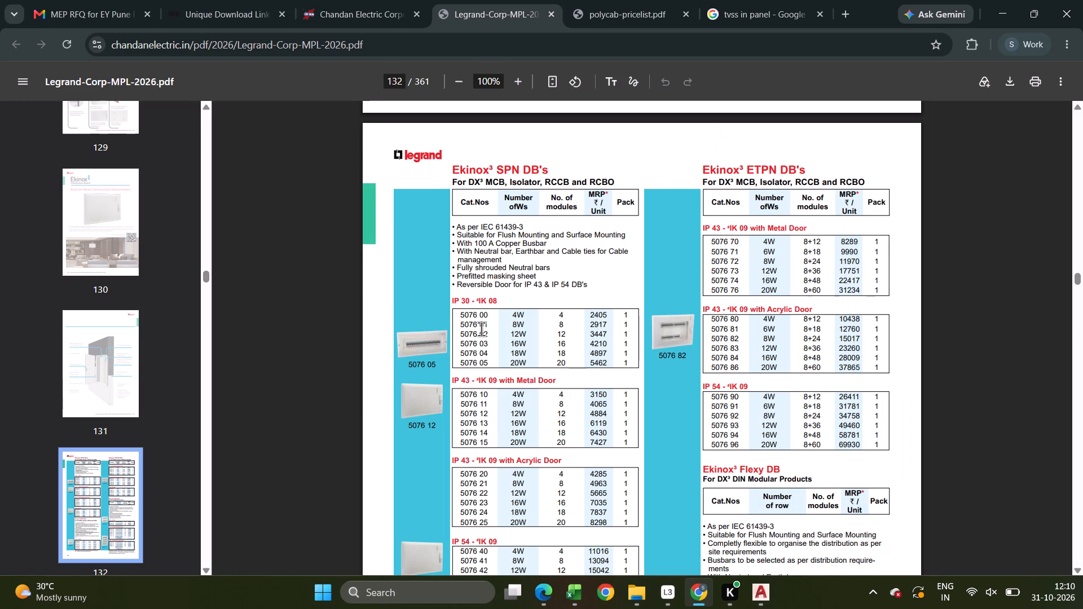
{"action": "scroll", "coordinate": [481, 329], "scroll_direction": "down", "scroll_amount": 9}
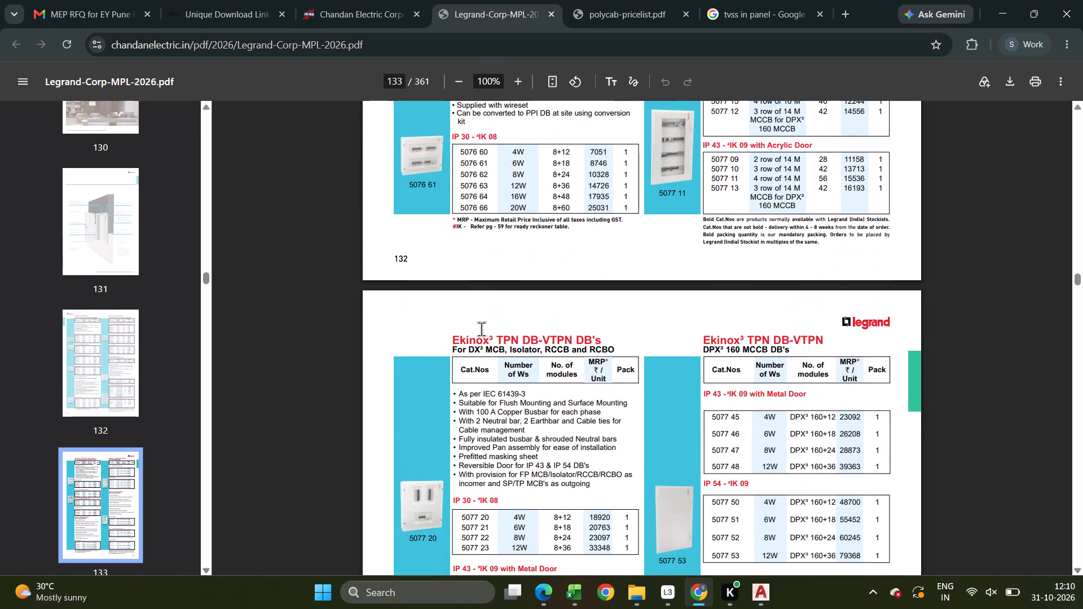
{"action": "key", "text": "alt+Tab"}
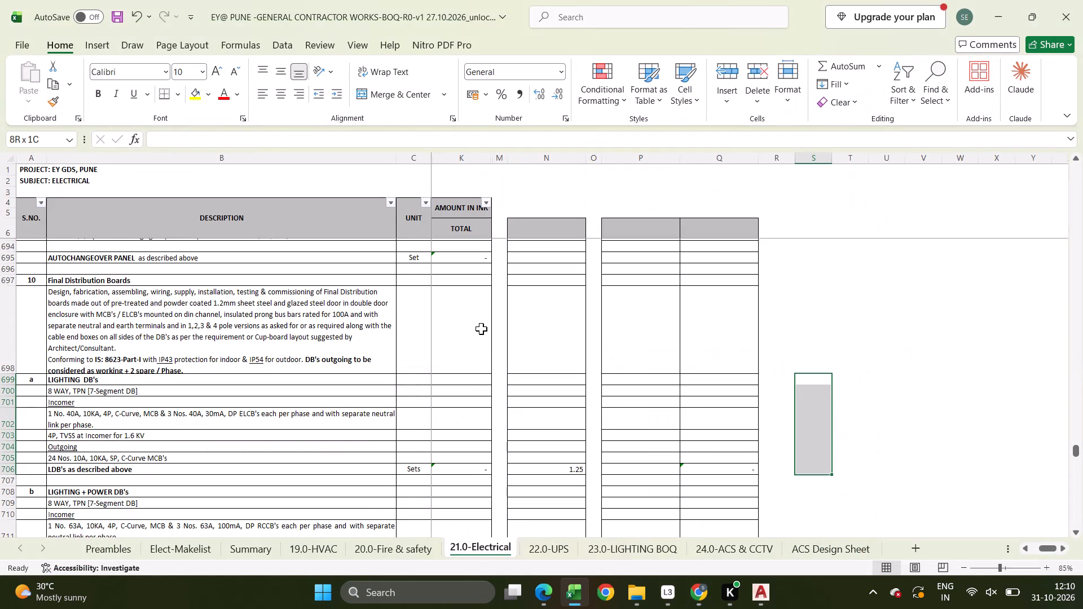
{"action": "key", "text": "alt+Tab"}
{"action": "scroll", "coordinate": [481, 329], "scroll_direction": "down", "scroll_amount": 6}
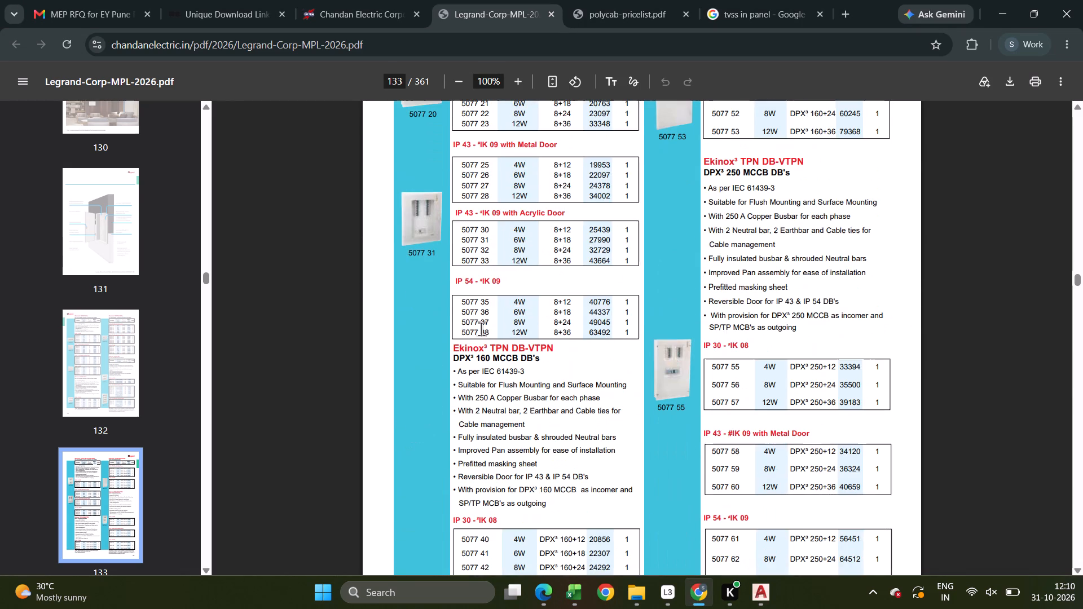
{"action": "scroll", "coordinate": [481, 329], "scroll_direction": "down", "scroll_amount": 11}
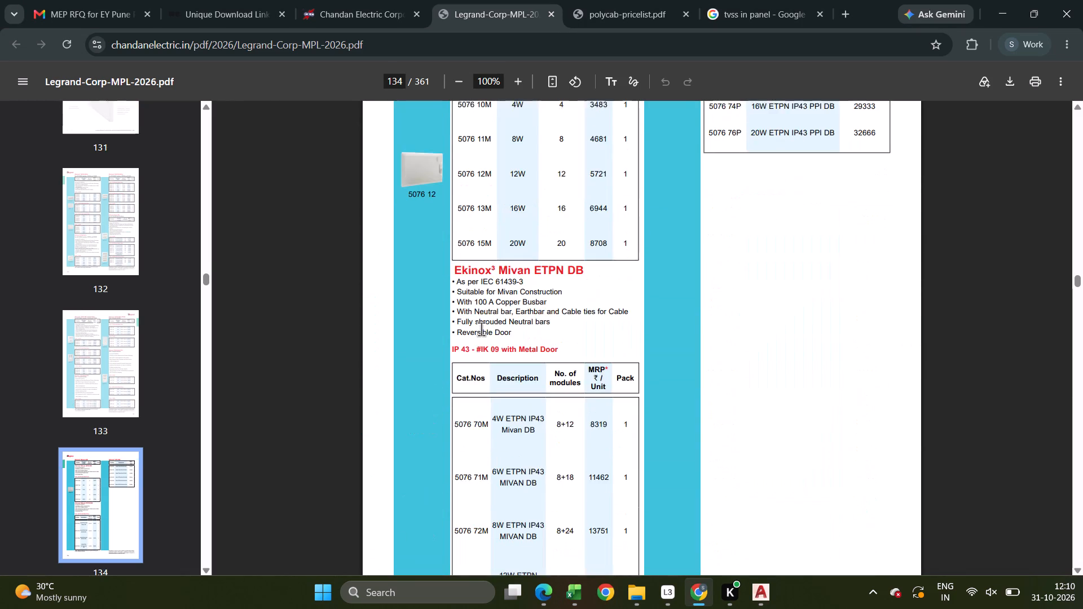
{"action": "scroll", "coordinate": [481, 329], "scroll_direction": "down", "scroll_amount": 18}
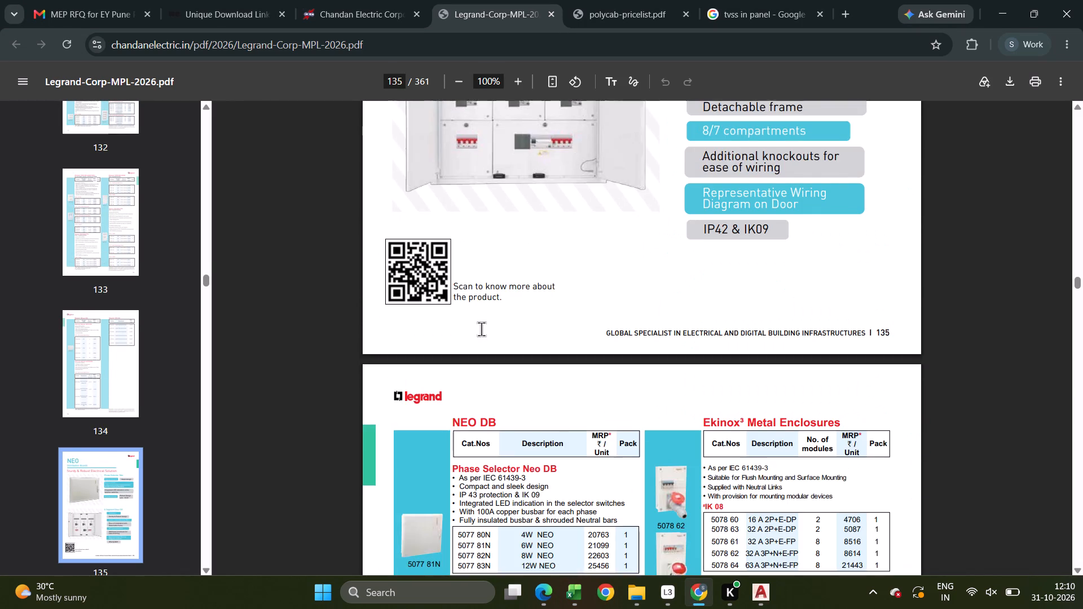
{"action": "scroll", "coordinate": [481, 329], "scroll_direction": "down", "scroll_amount": 5}
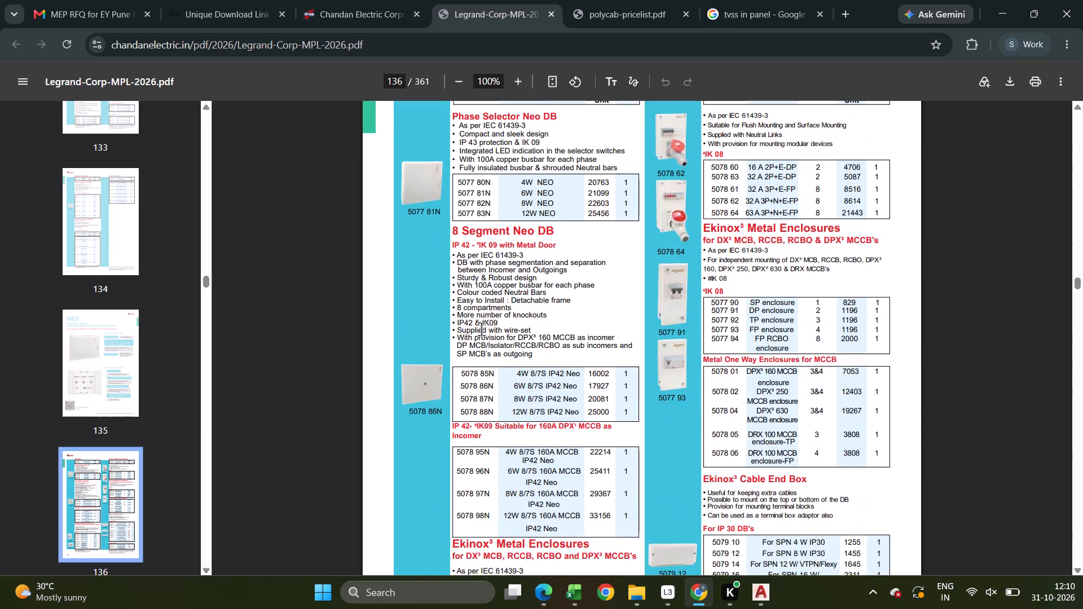
{"action": "scroll", "coordinate": [481, 329], "scroll_direction": "down", "scroll_amount": 5}
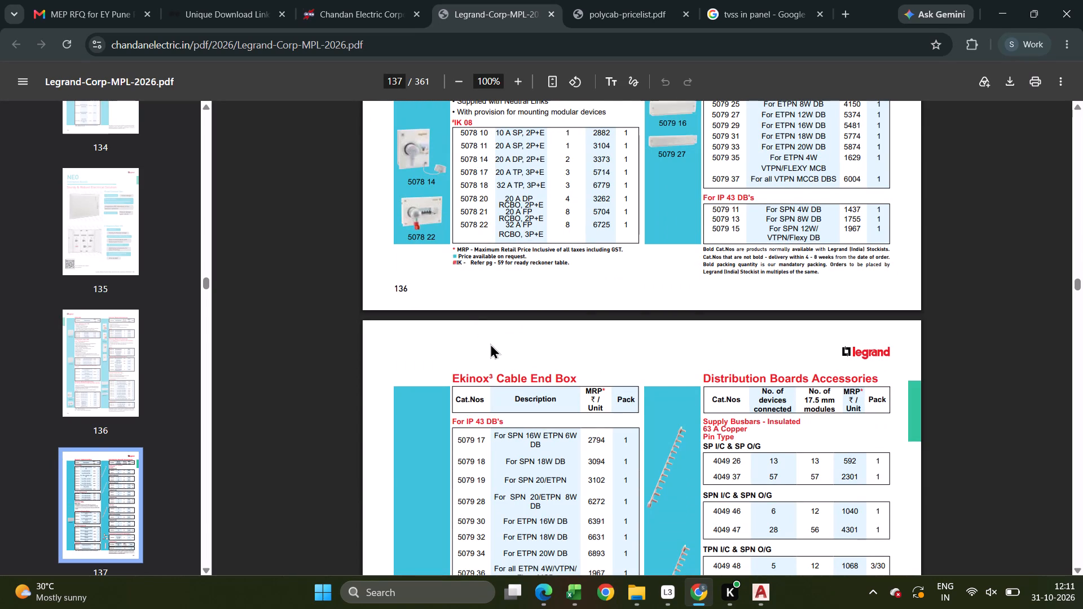
Review the 8 Segment Neo DB features and prices against the Ekinox³ boards and accessories on pages 132 to 137.
{"action": "scroll", "coordinate": [490, 343], "scroll_direction": "up", "scroll_amount": 5}
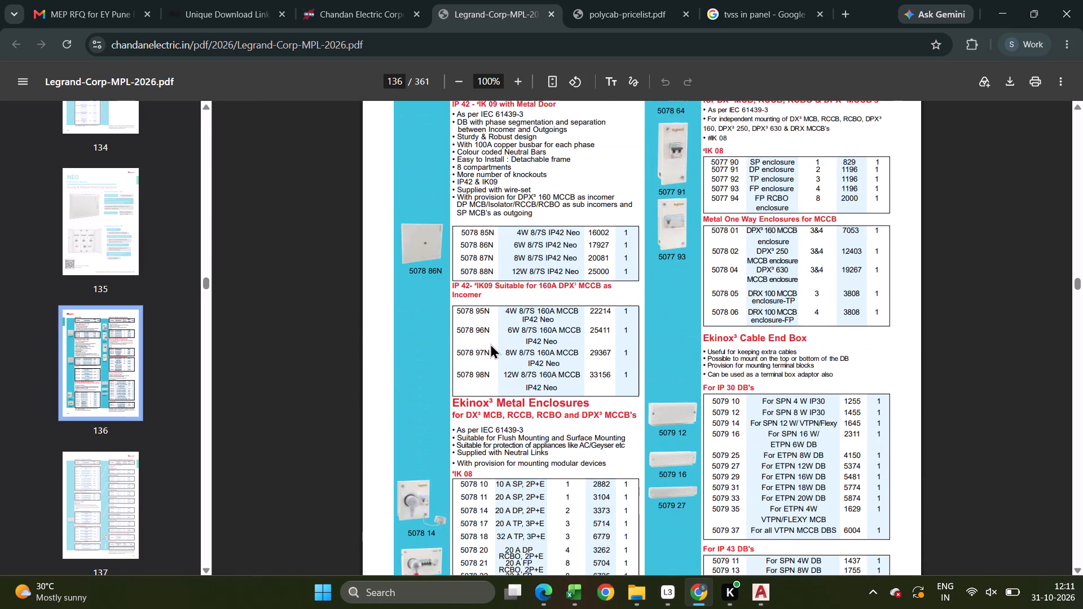
{"action": "scroll", "coordinate": [490, 343], "scroll_direction": "up", "scroll_amount": 3}
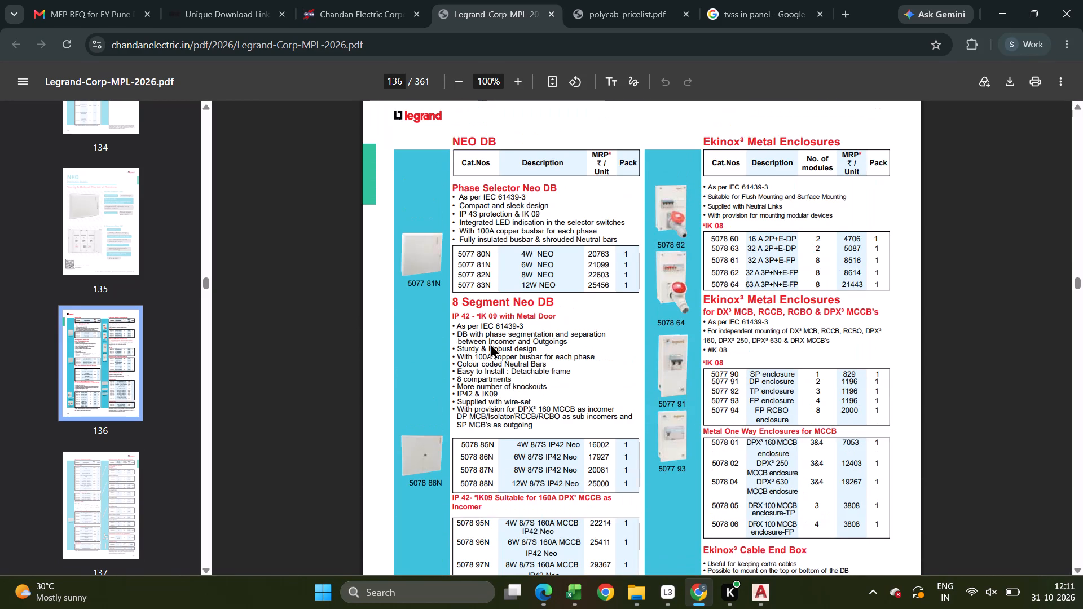
{"action": "scroll", "coordinate": [490, 343], "scroll_direction": "up", "scroll_amount": 7}
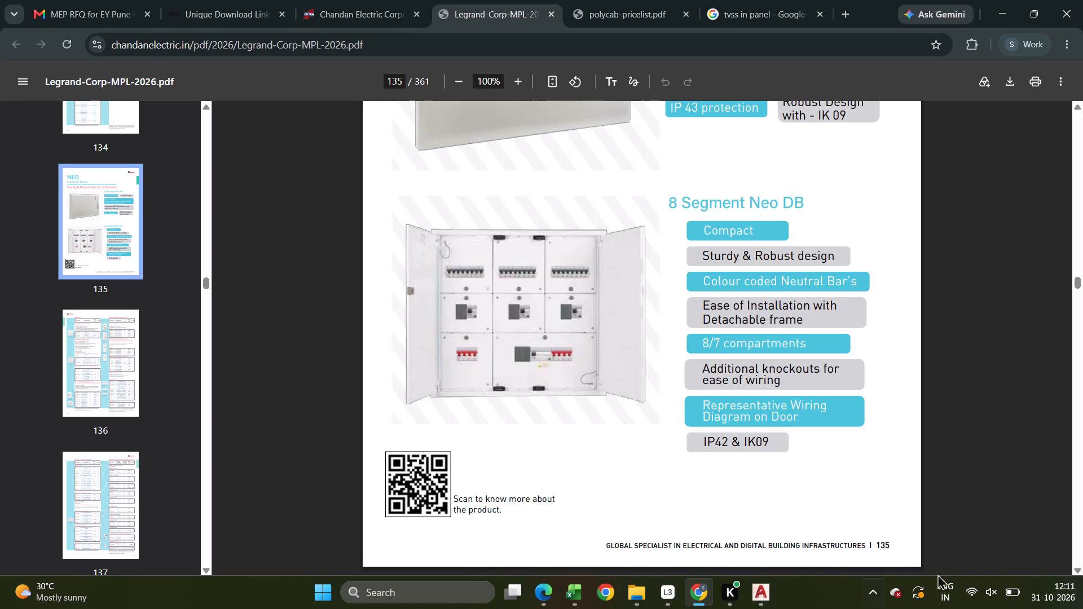
{"action": "scroll", "coordinate": [679, 374], "scroll_direction": "up", "scroll_amount": 5}
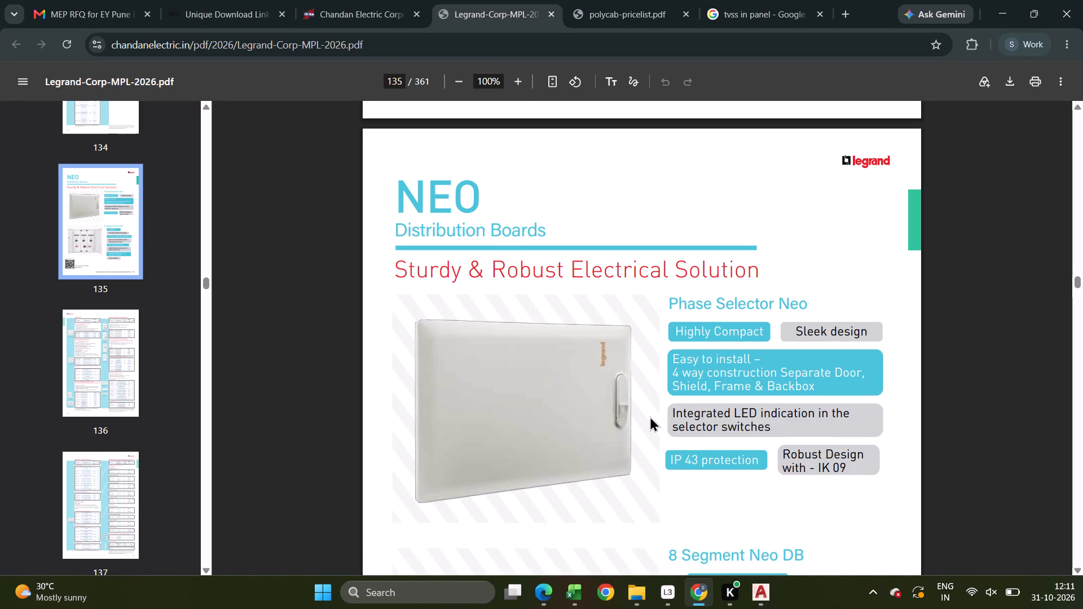
{"action": "scroll", "coordinate": [650, 416], "scroll_direction": "down", "scroll_amount": 9}
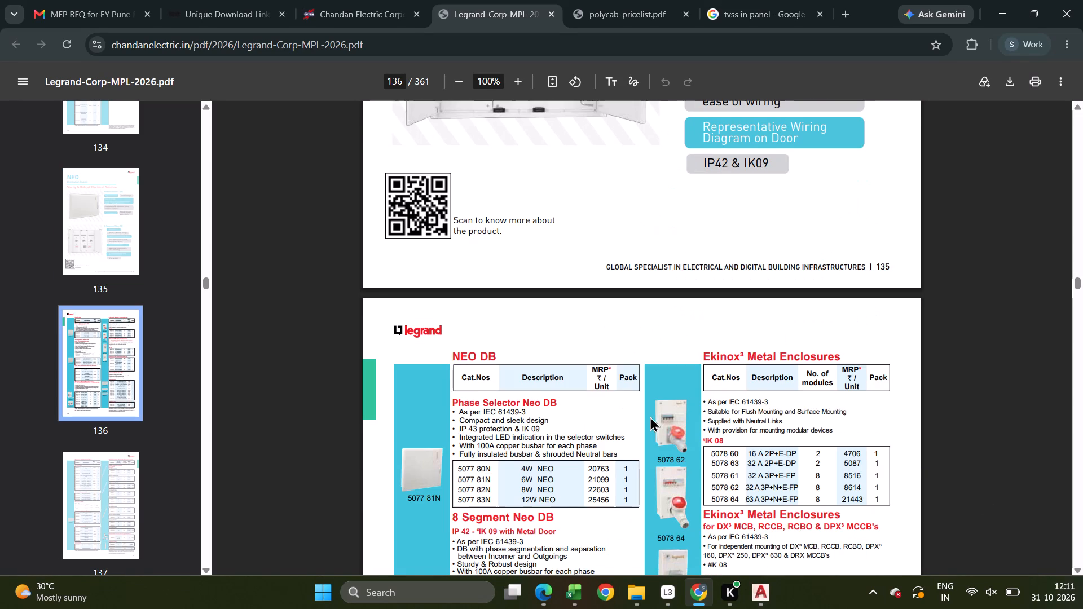
{"action": "scroll", "coordinate": [650, 416], "scroll_direction": "up", "scroll_amount": 17}
{"action": "scroll", "coordinate": [650, 416], "scroll_direction": "up", "scroll_amount": 7}
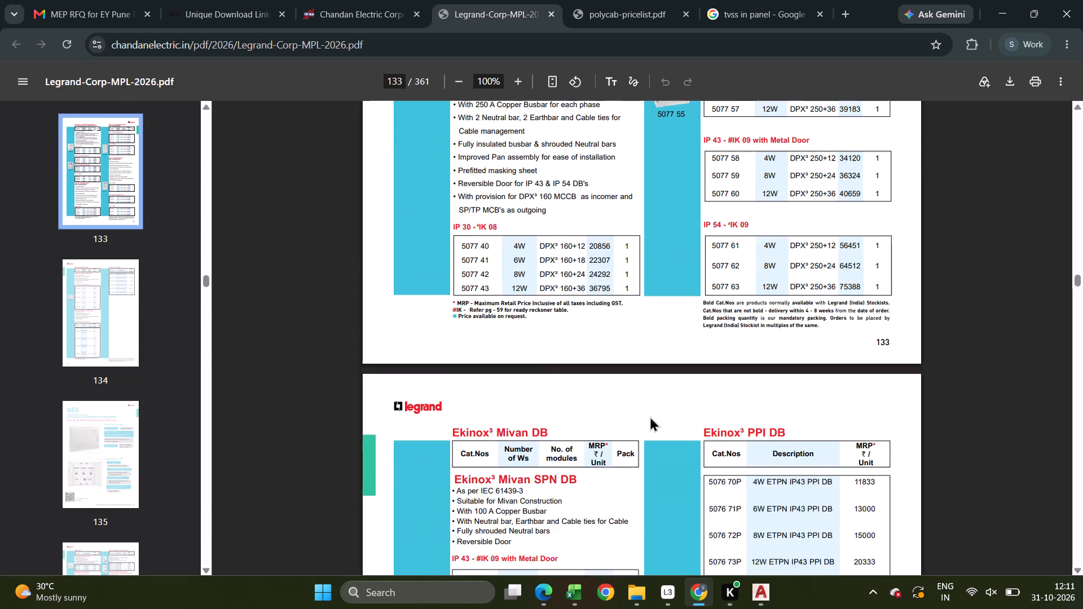
{"action": "scroll", "coordinate": [650, 416], "scroll_direction": "up", "scroll_amount": 9}
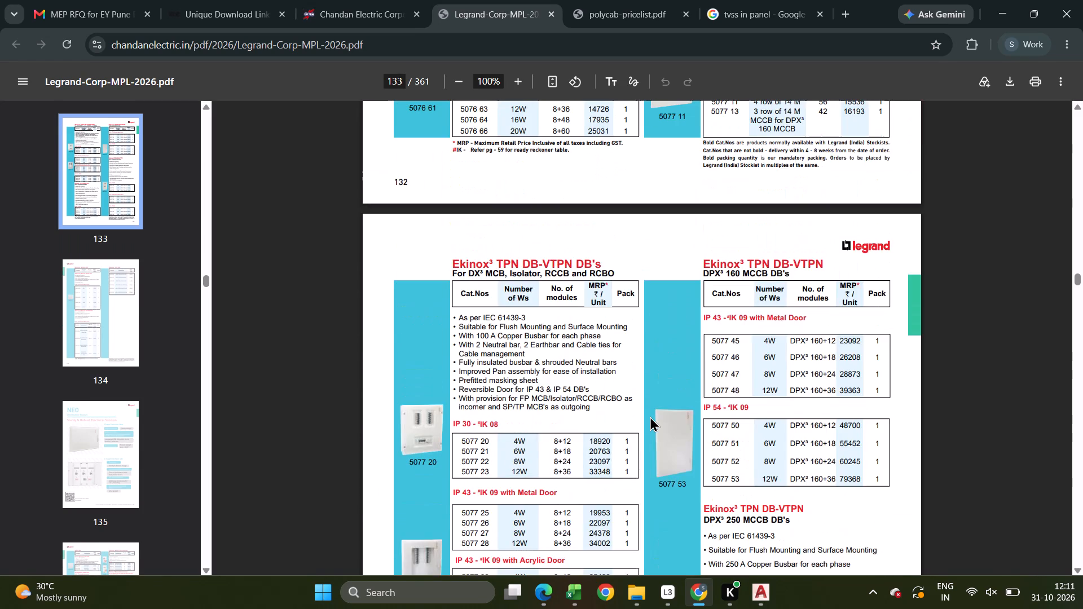
{"action": "scroll", "coordinate": [650, 416], "scroll_direction": "up", "scroll_amount": 12}
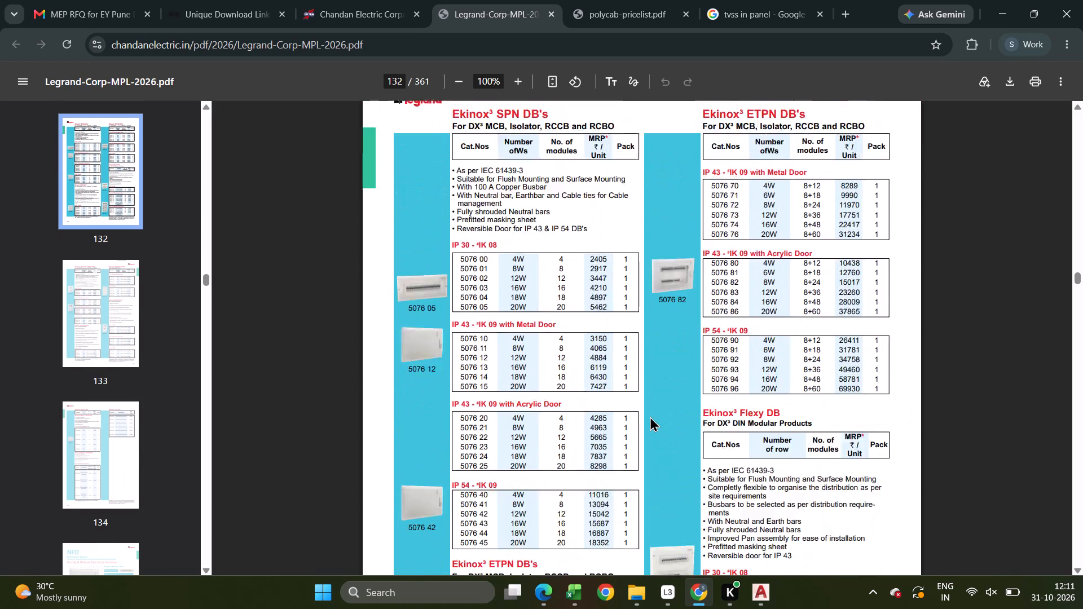
{"action": "scroll", "coordinate": [650, 416], "scroll_direction": "down", "scroll_amount": 6}
{"action": "scroll", "coordinate": [650, 416], "scroll_direction": "down", "scroll_amount": 20}
{"action": "scroll", "coordinate": [650, 416], "scroll_direction": "down", "scroll_amount": 2}
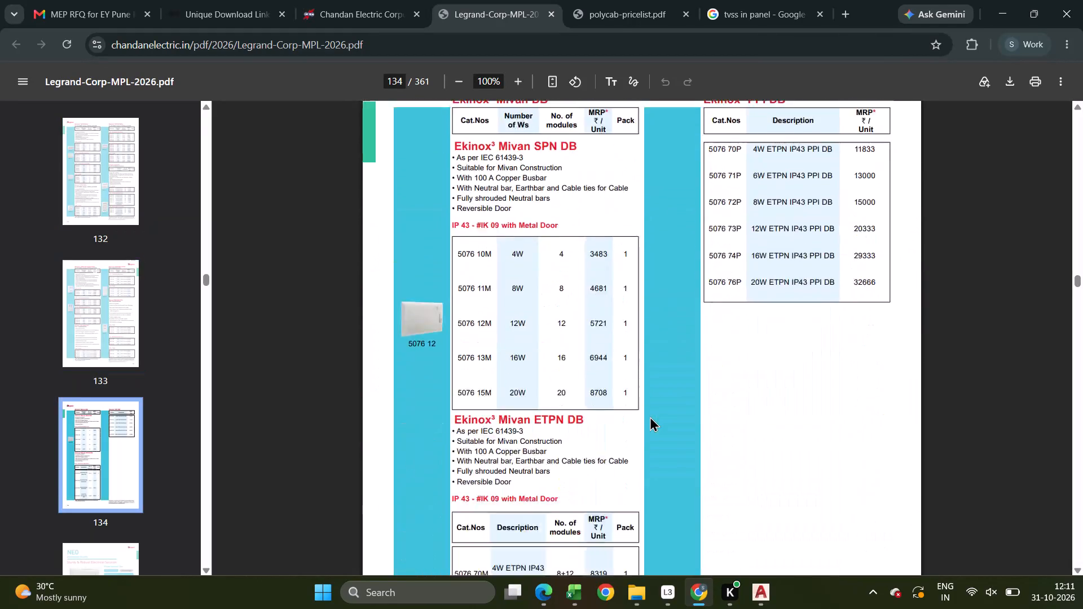
{"action": "scroll", "coordinate": [650, 416], "scroll_direction": "down", "scroll_amount": 20}
{"action": "scroll", "coordinate": [650, 416], "scroll_direction": "down", "scroll_amount": 10}
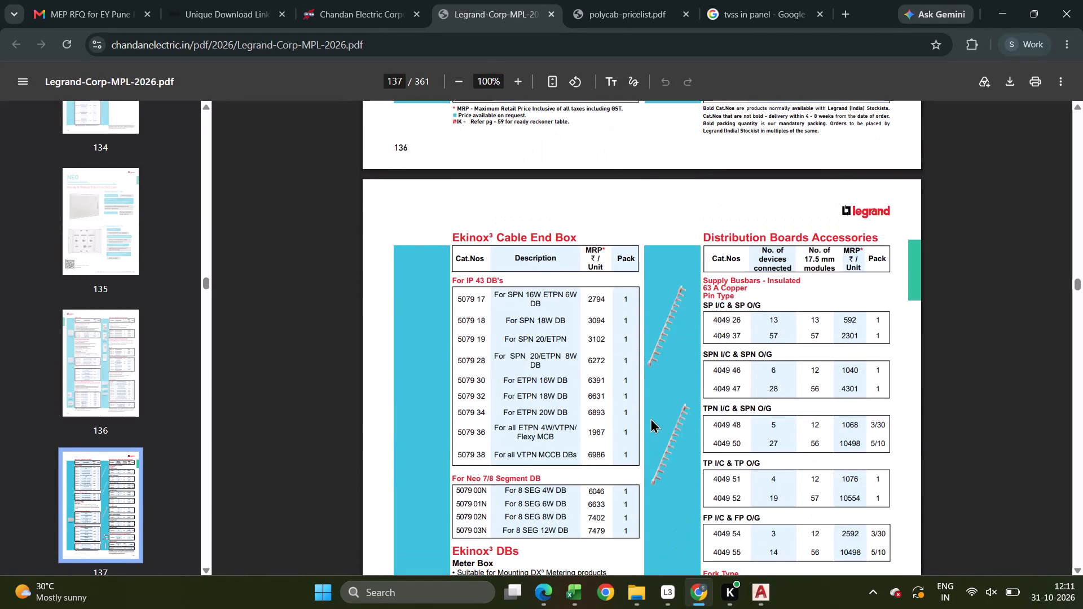
{"action": "scroll", "coordinate": [650, 418], "scroll_direction": "down", "scroll_amount": 9}
{"action": "scroll", "coordinate": [650, 418], "scroll_direction": "up", "scroll_amount": 12}
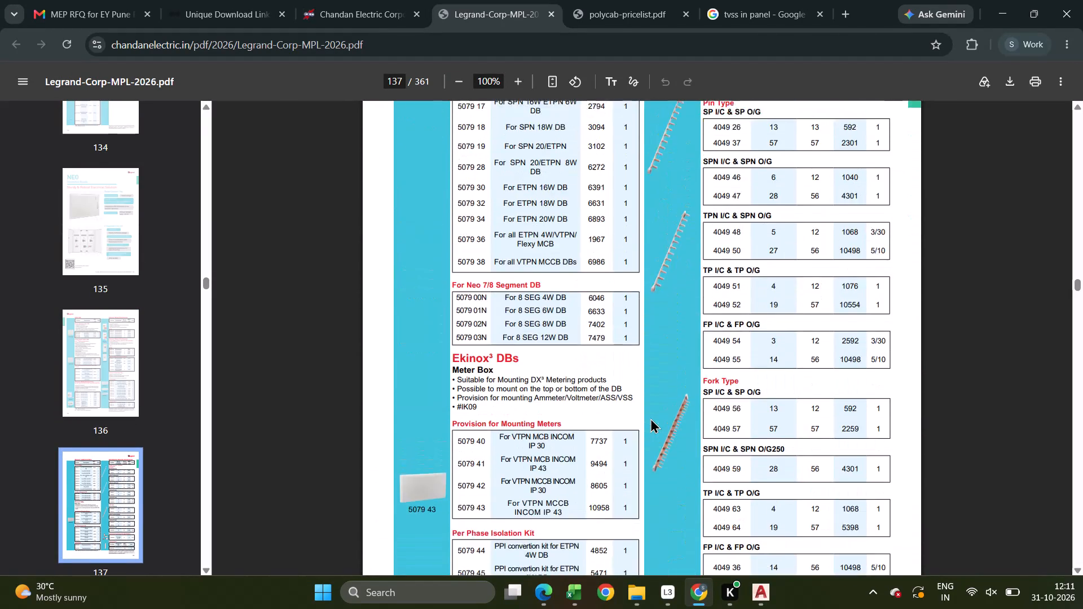
{"action": "scroll", "coordinate": [650, 418], "scroll_direction": "up", "scroll_amount": 7}
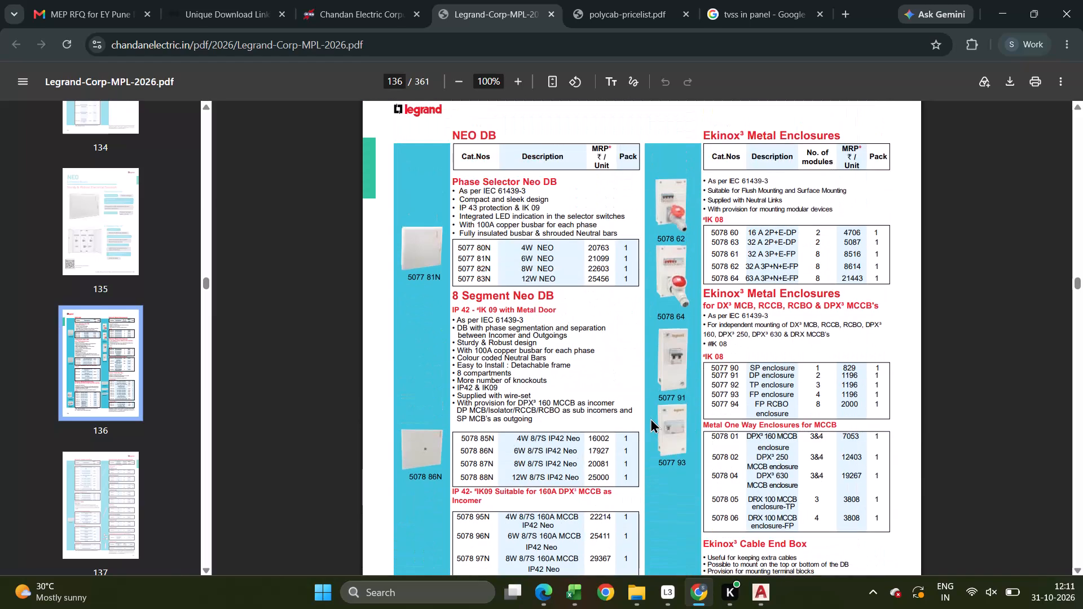
Enter the Legrand 8W 8/7S IP42 Neo DB price, 20081, in cell S700 beside the 8 WAY, TPN [7-Segment DB] line of the BOQ.
{"action": "key", "text": "alt+Tab"}
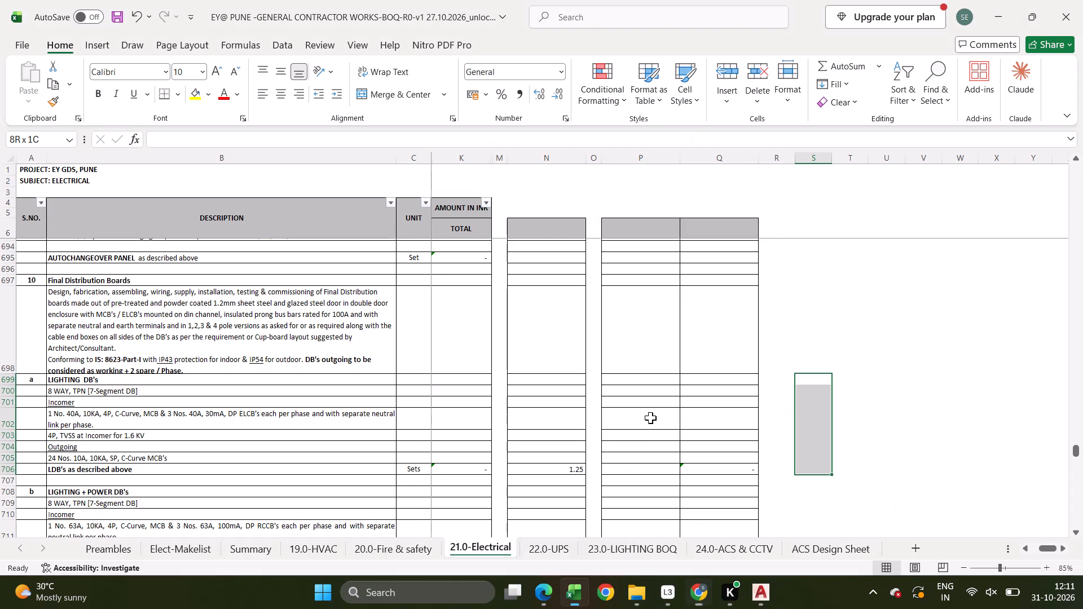
{"action": "key", "text": "alt+Tab"}
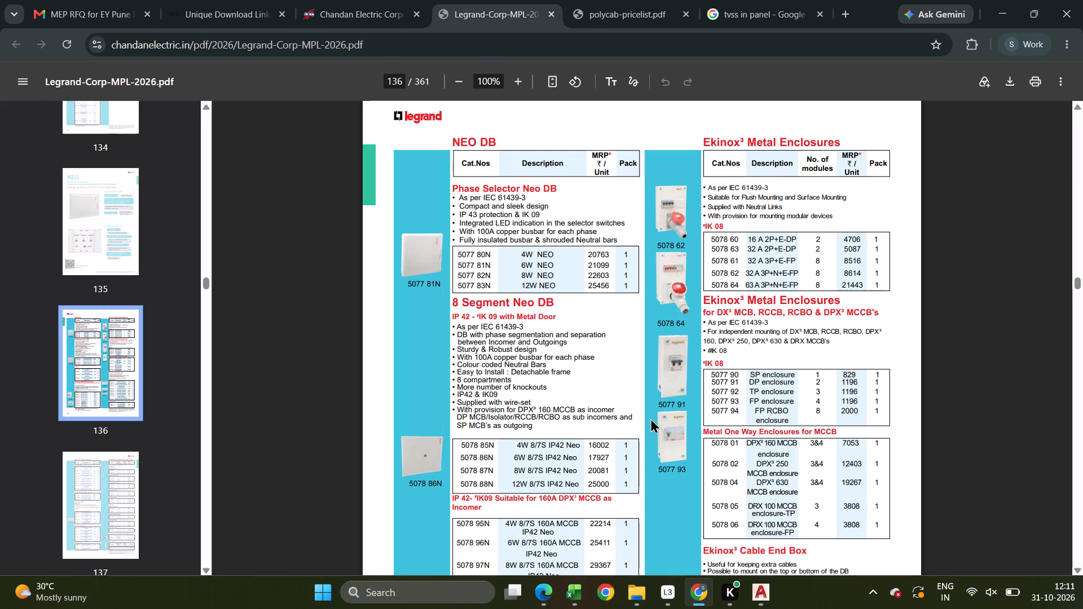
{"action": "scroll", "coordinate": [650, 418], "scroll_direction": "down", "scroll_amount": 1}
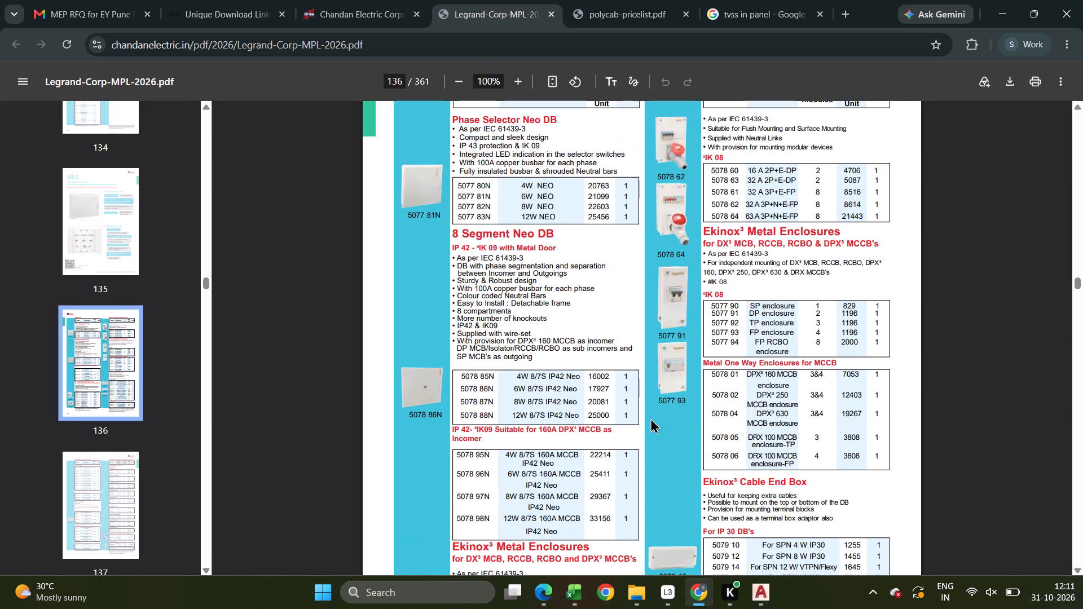
{"action": "key", "text": "alt+Tab"}
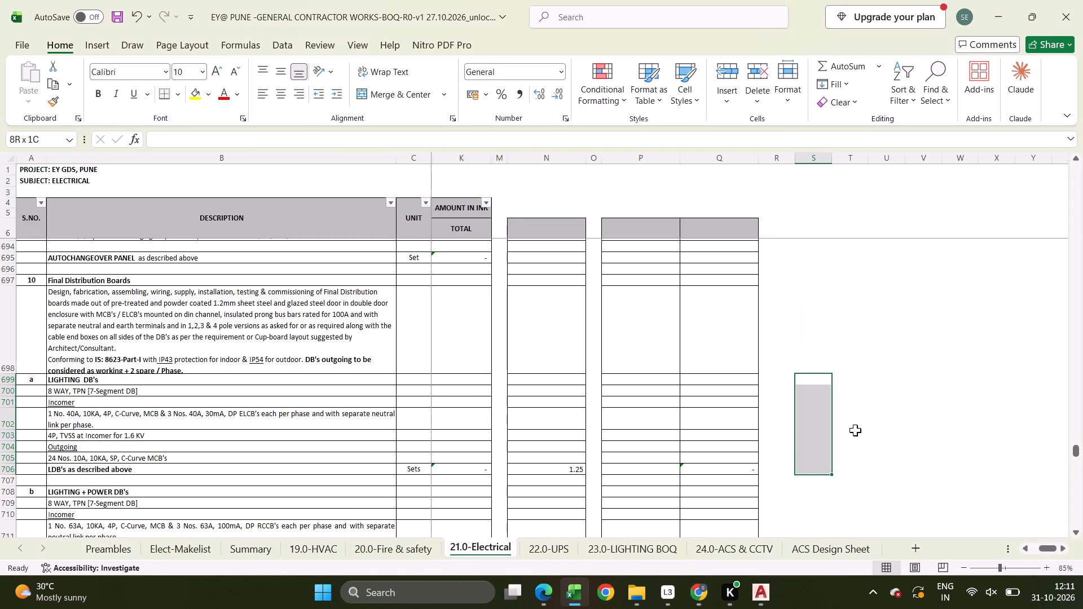
{"action": "key", "text": "Down"}
{"action": "key", "text": "alt+Tab"}
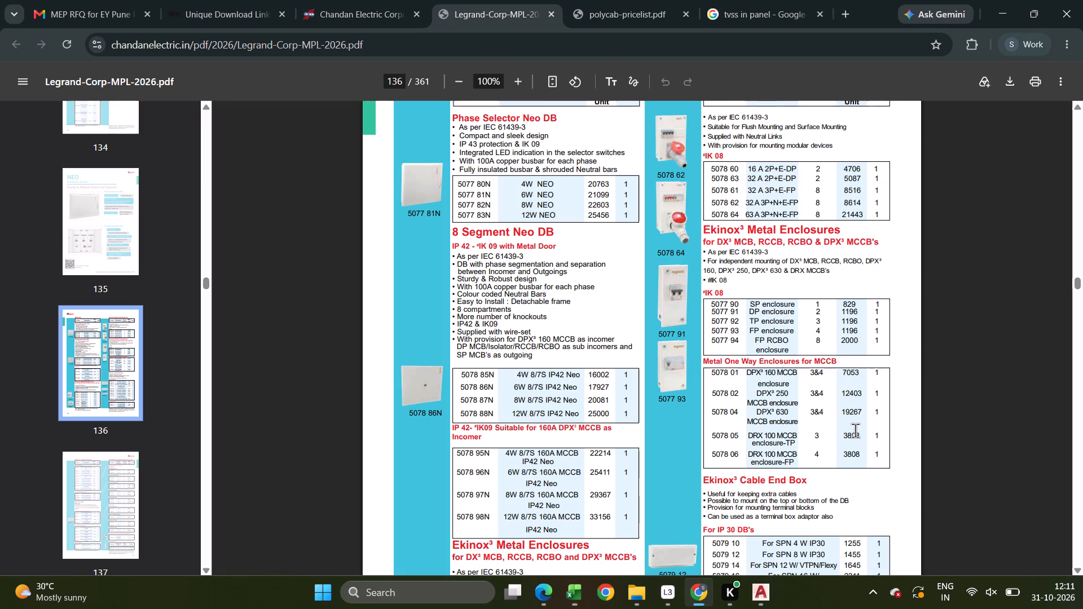
{"action": "key", "text": "alt+Tab"}
{"action": "key", "text": "alt+Tab"}
{"action": "key", "text": "alt+Tab"}
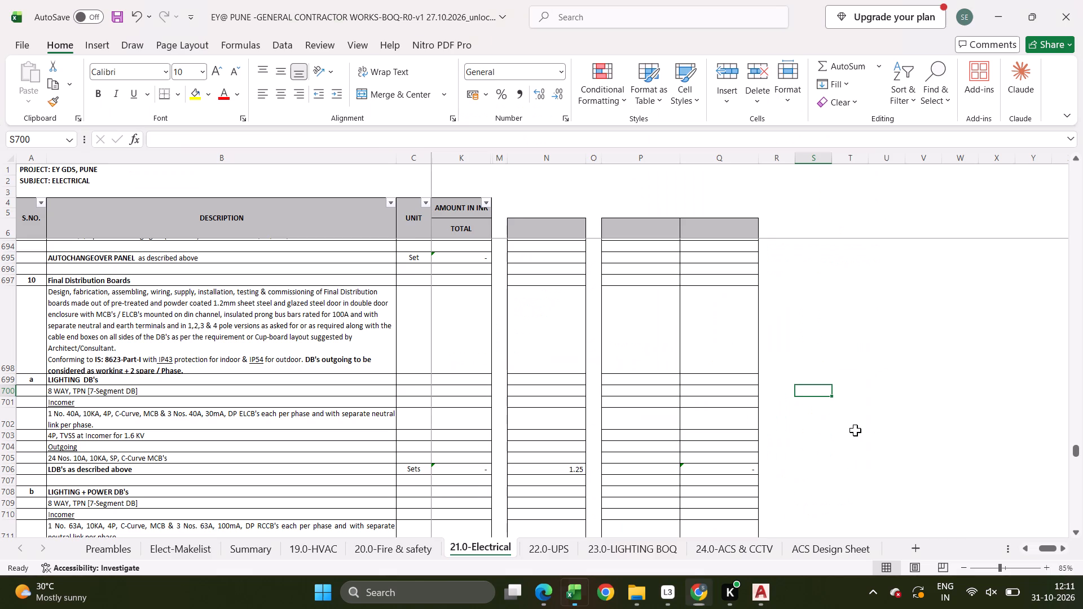
{"action": "type", "text": "20081"}
{"action": "key", "text": "Return"}
{"action": "key", "text": "Return"}
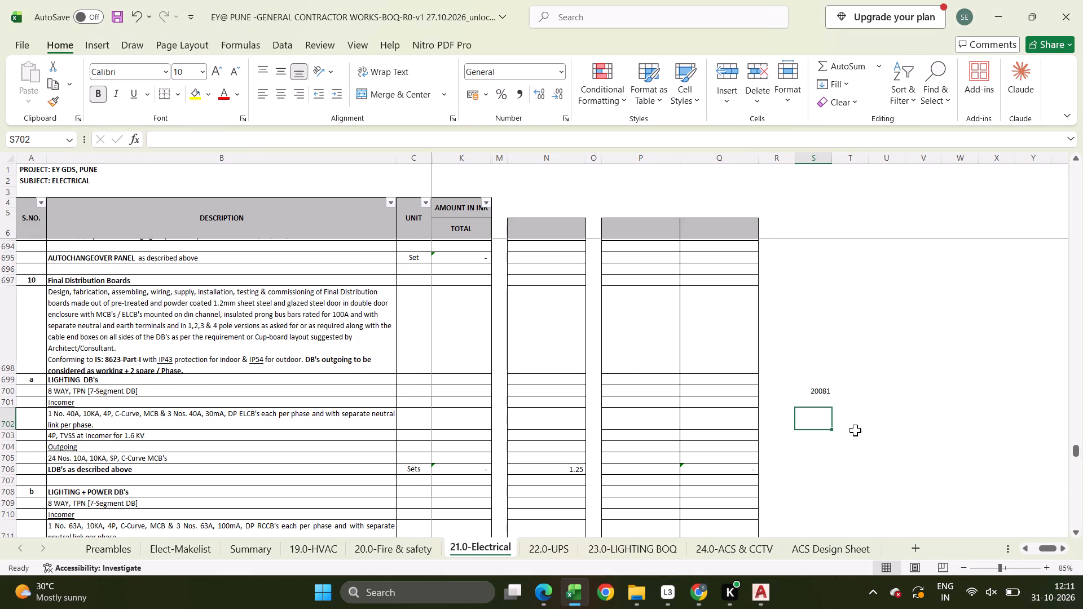
Return to the Legrand price list in Chrome to look up the Lighting DB's next component.
{"action": "key", "text": "alt+Tab"}
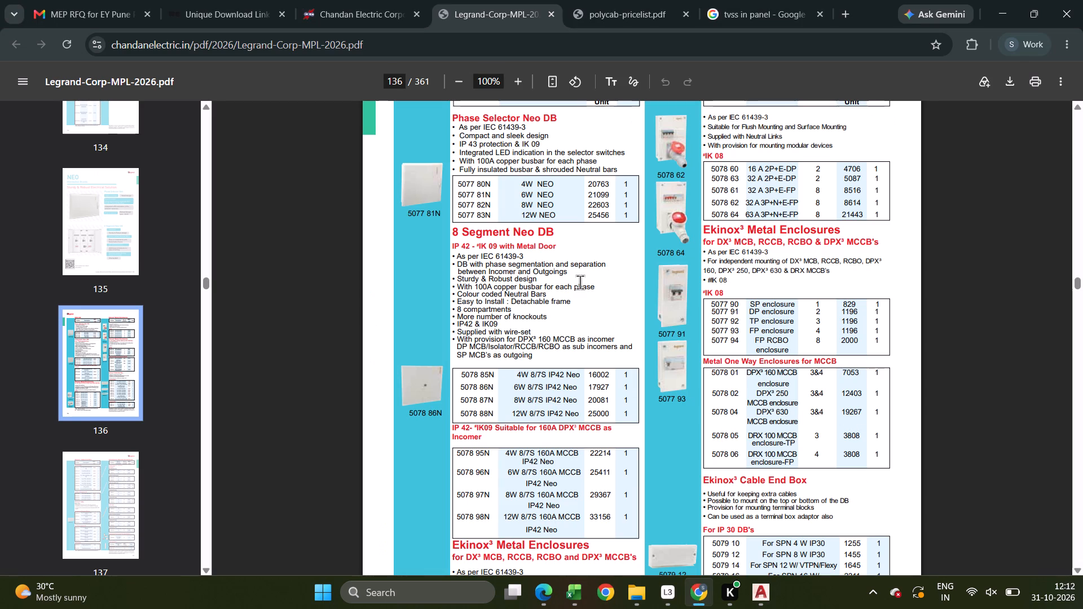
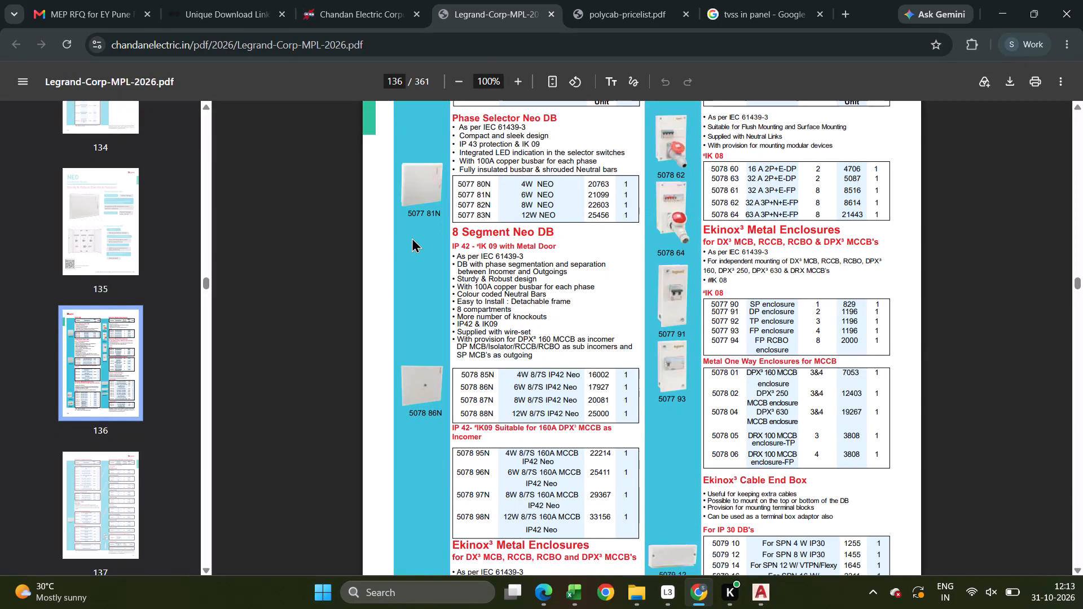
Check the Lighting DB's 40A, 10KA, 4P, C-Curve incomer MCB in the BOQ against the Four Pole DX³ MCB prices on Legrand page 113.
{"action": "key", "text": "alt+Tab"}
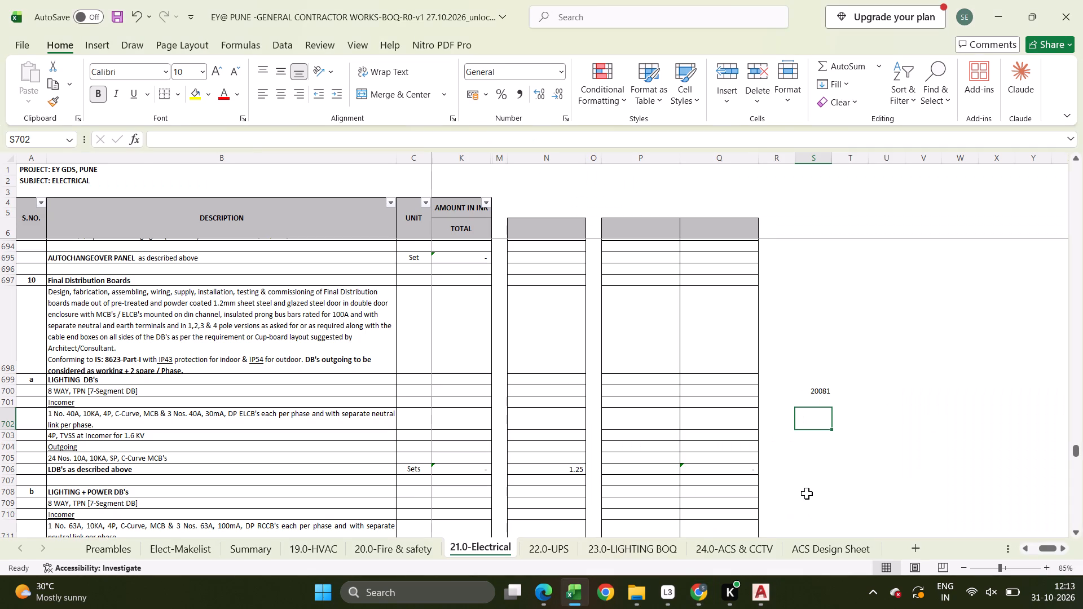
{"action": "key", "text": "alt+Tab"}
{"action": "key", "text": "alt+Tab"}
{"action": "key", "text": "alt+Tab"}
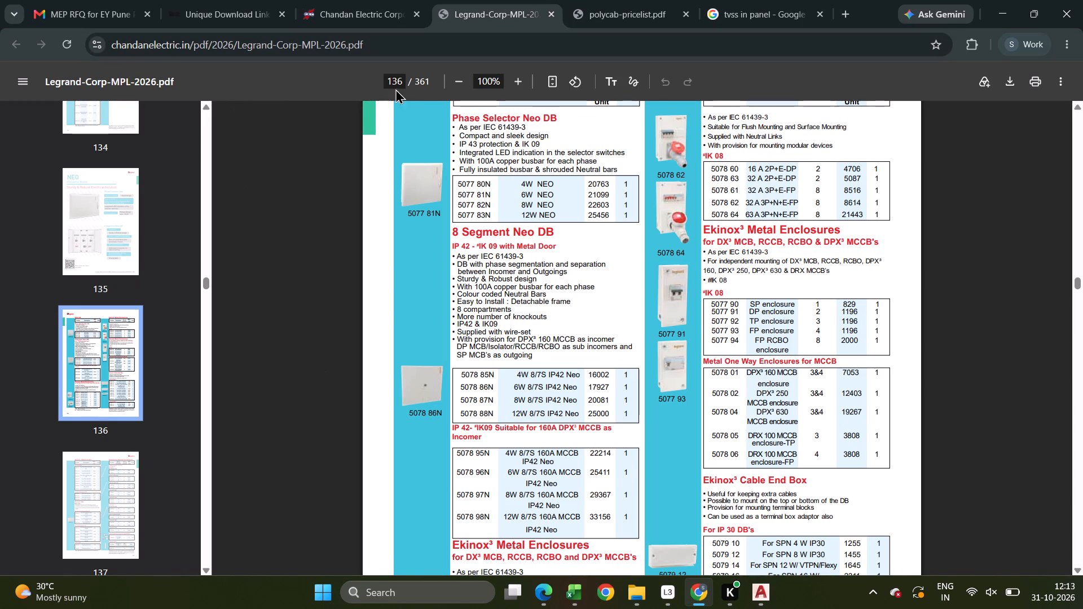
{"action": "left_click", "coordinate": [401, 86]}
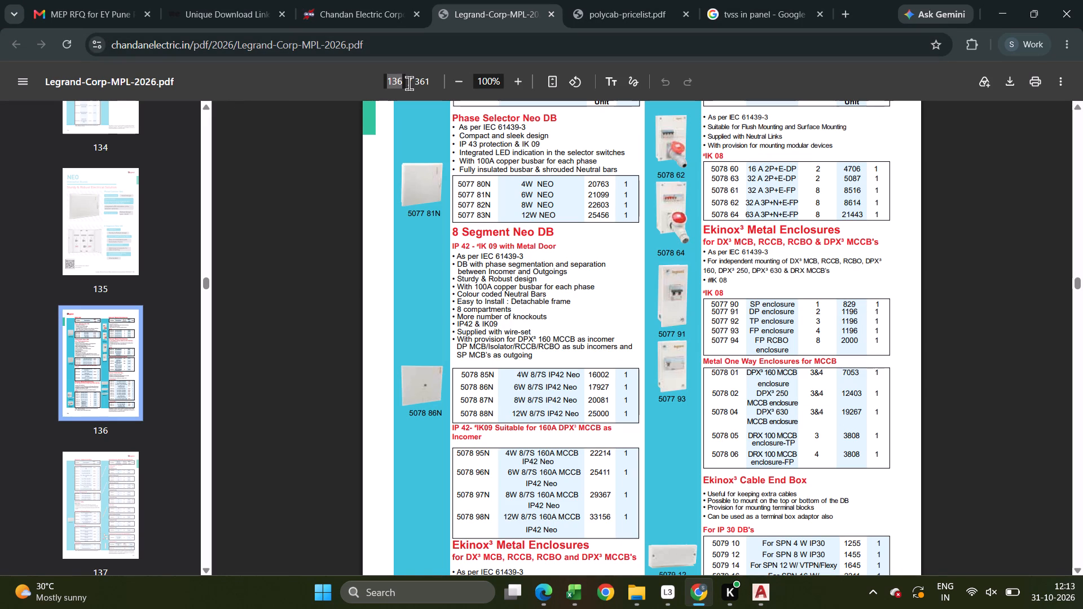
{"action": "type", "text": "113"}
{"action": "key", "text": "Return"}
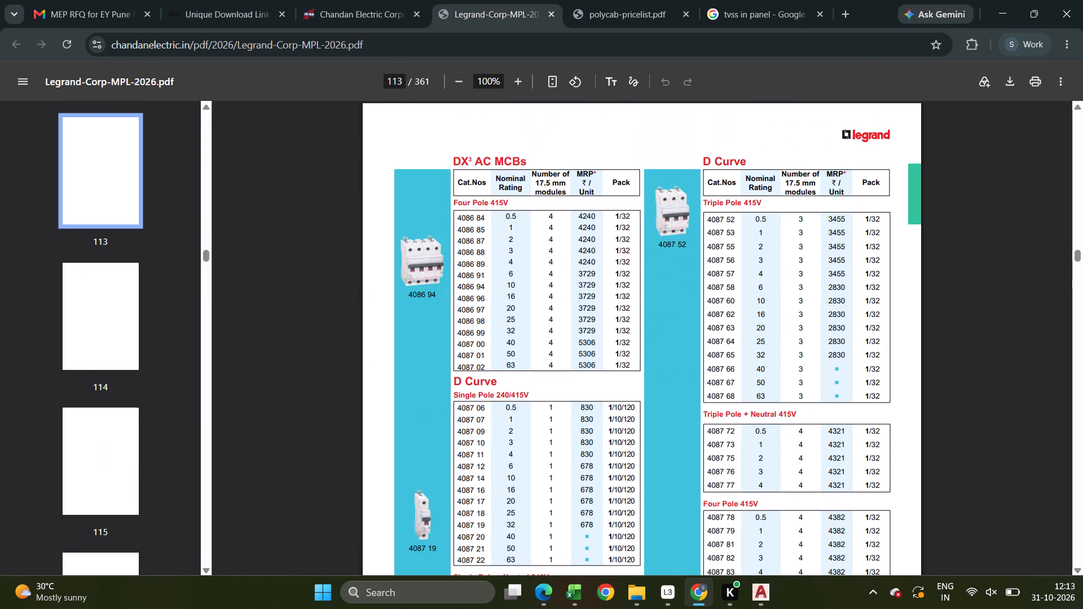
{"action": "scroll", "coordinate": [558, 283], "scroll_direction": "up", "scroll_amount": 1}
{"action": "key", "text": "alt+Tab"}
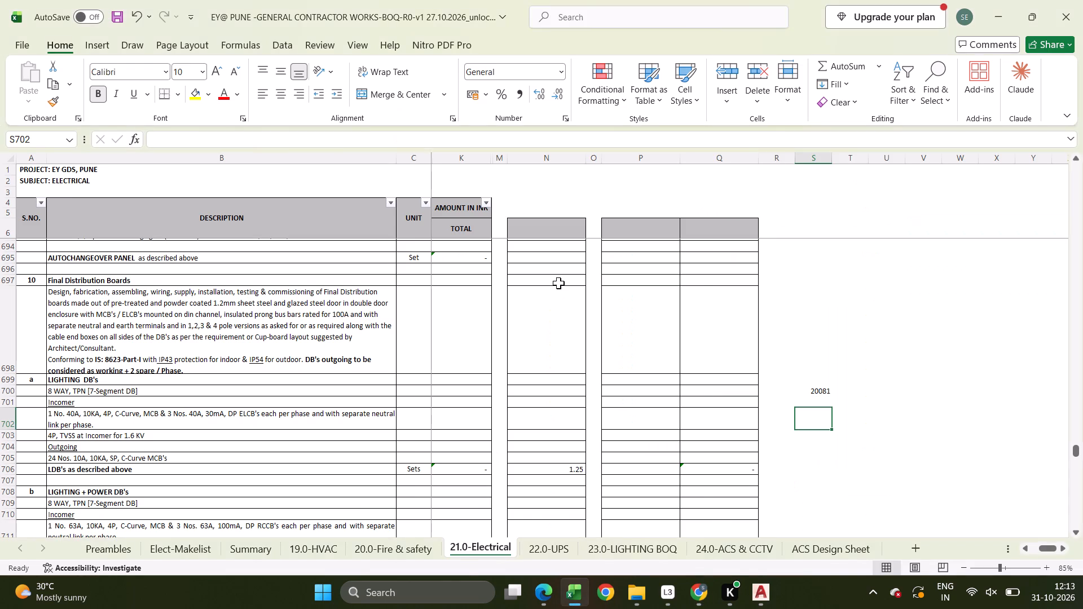
{"action": "key", "text": "alt+Tab"}
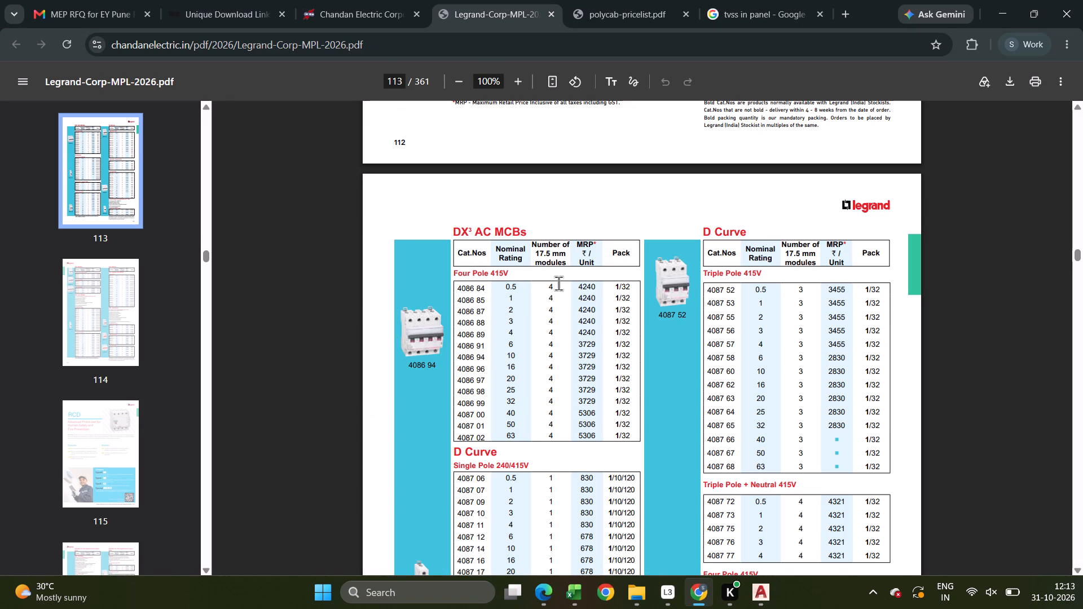
{"action": "key", "text": "alt+Tab"}
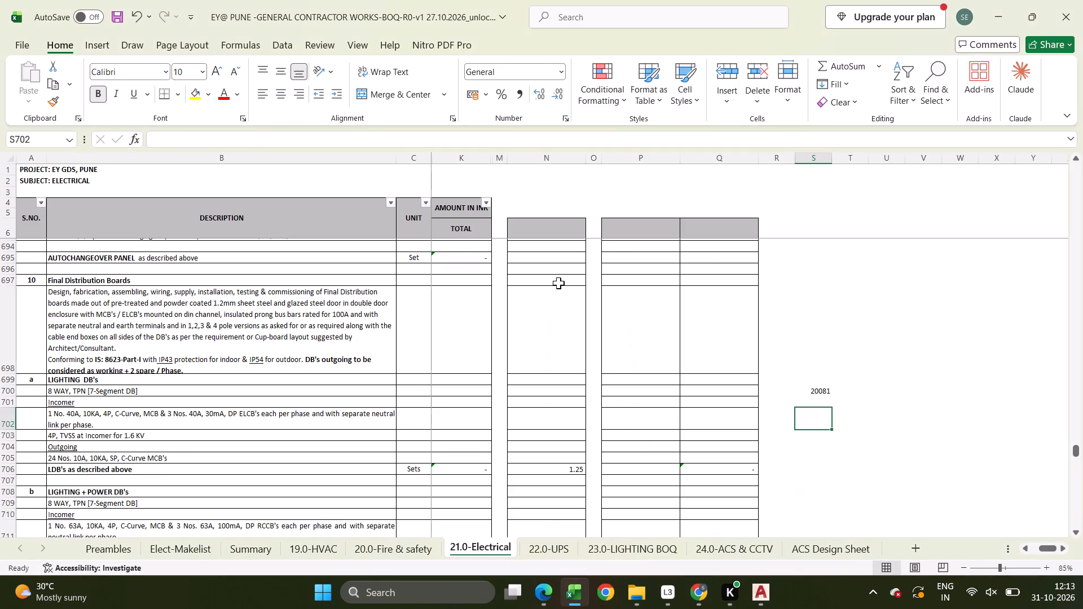
{"action": "key", "text": "alt+Tab"}
{"action": "key", "text": "alt+Tab"}
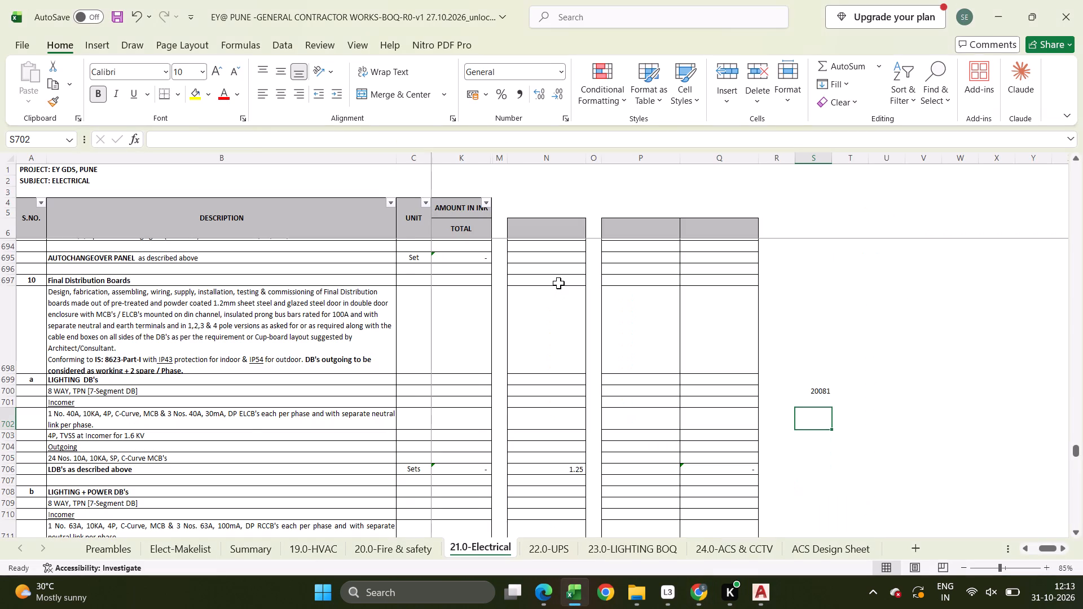
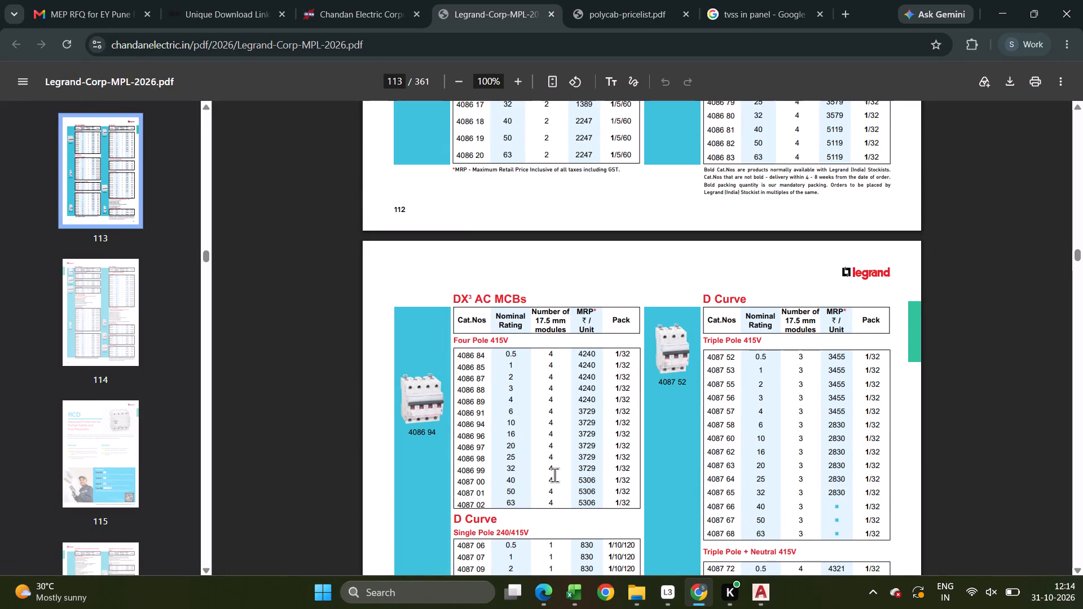
In the BOQ workbook, enter 5306 in S702 as the unit price of the Lighting DB's 40A 4P incomer MCB.
{"action": "key", "text": "alt+Tab"}
{"action": "type", "text": "5306"}
{"action": "key", "text": "Return"}
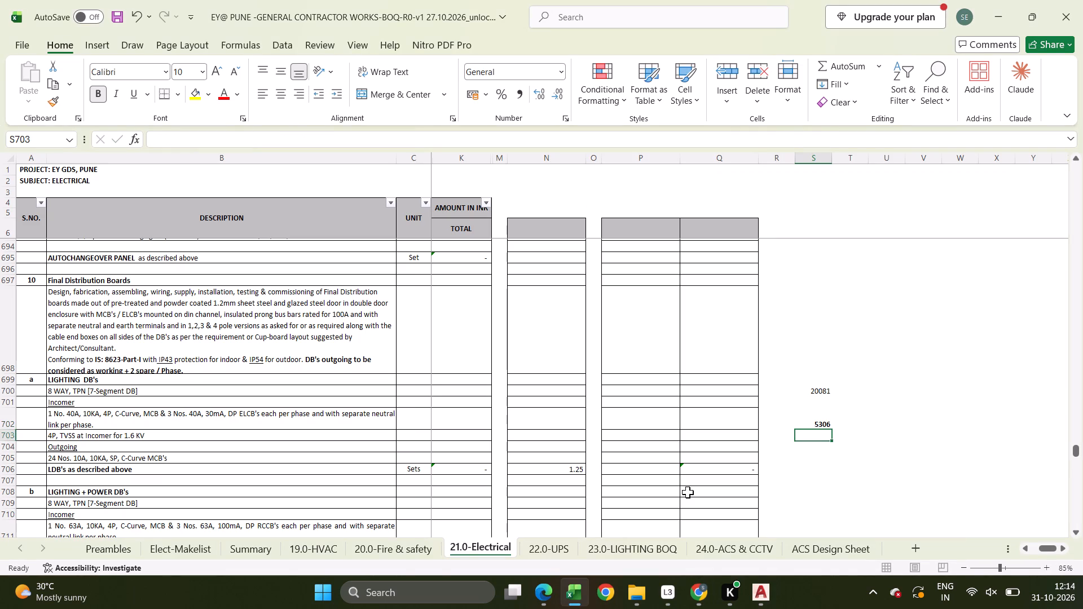
{"action": "type", "text": "15000"}
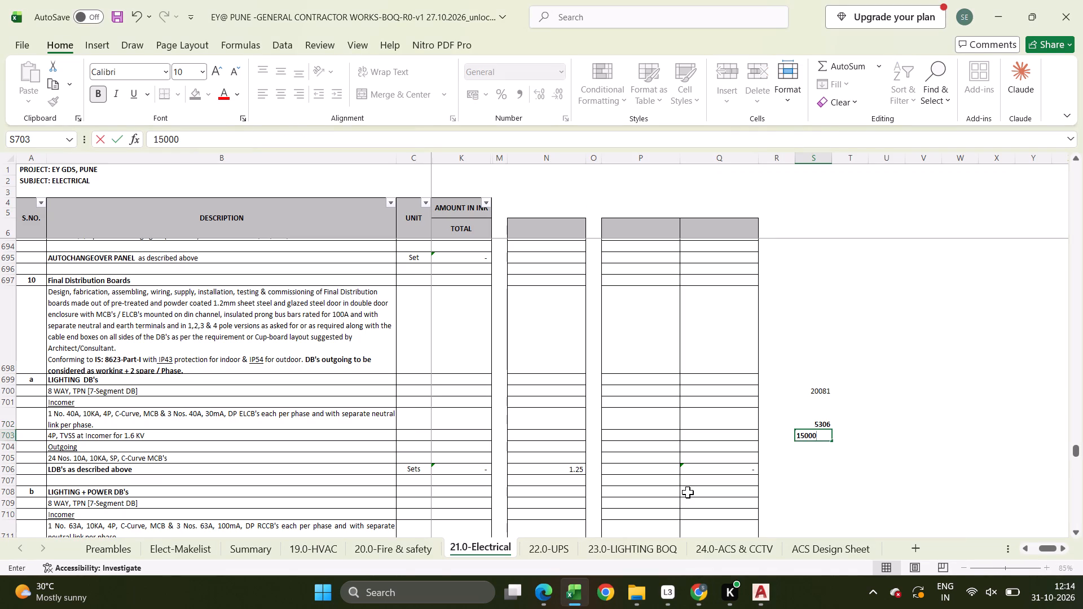
{"action": "key", "text": "Escape"}
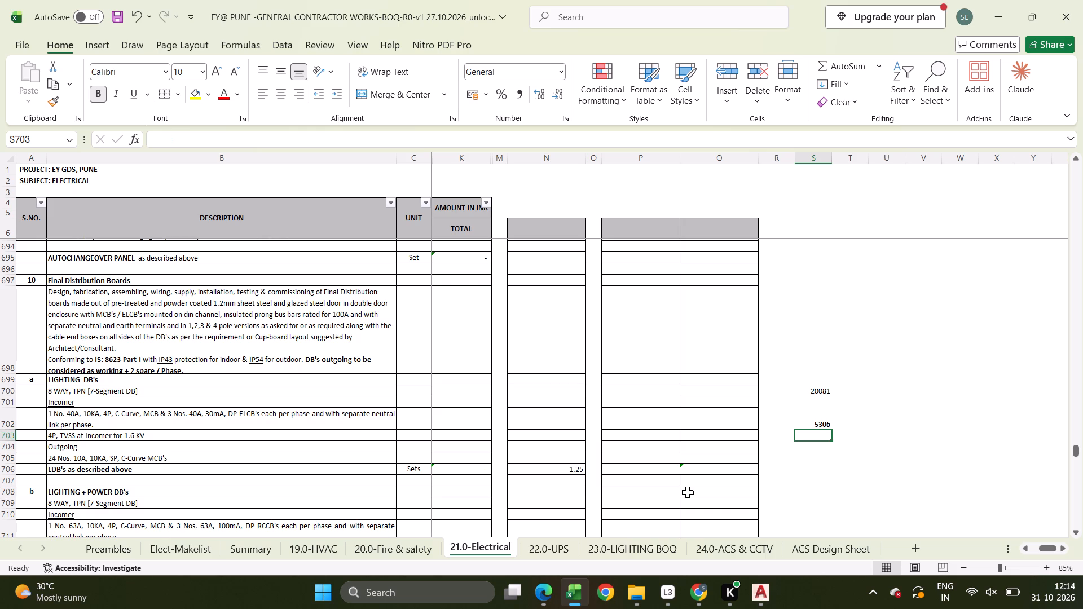
Look up the 10A single-pole C-Curve MCB price on Legrand page 112 and enter 494 in S705 for the outgoing MCBs.
{"action": "key", "text": "Down"}
{"action": "key", "text": "Down"}
{"action": "key", "text": "alt+Tab"}
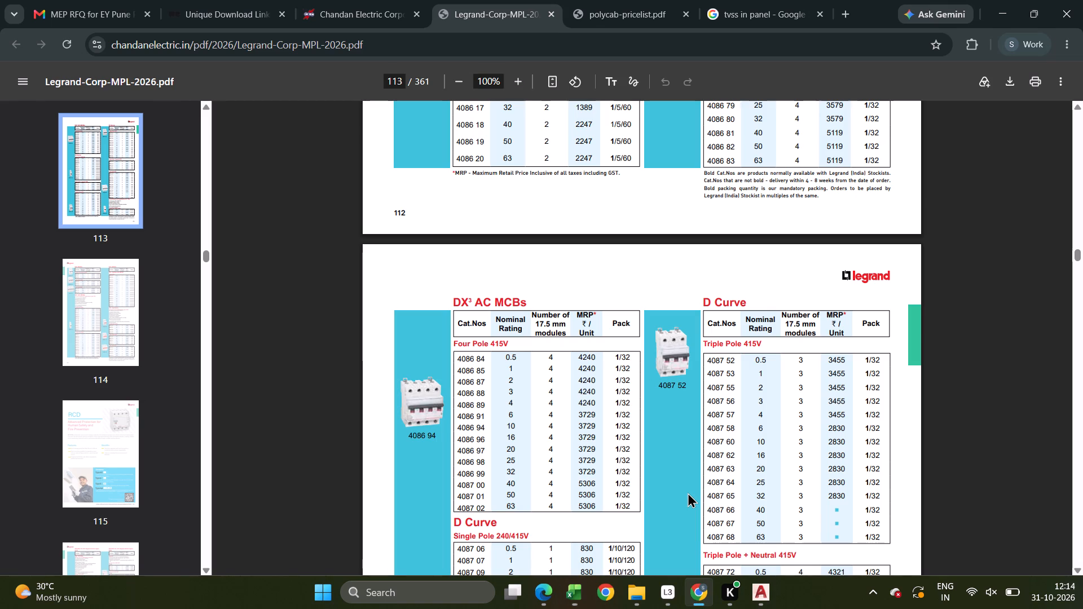
{"action": "scroll", "coordinate": [688, 492], "scroll_direction": "up", "scroll_amount": 8}
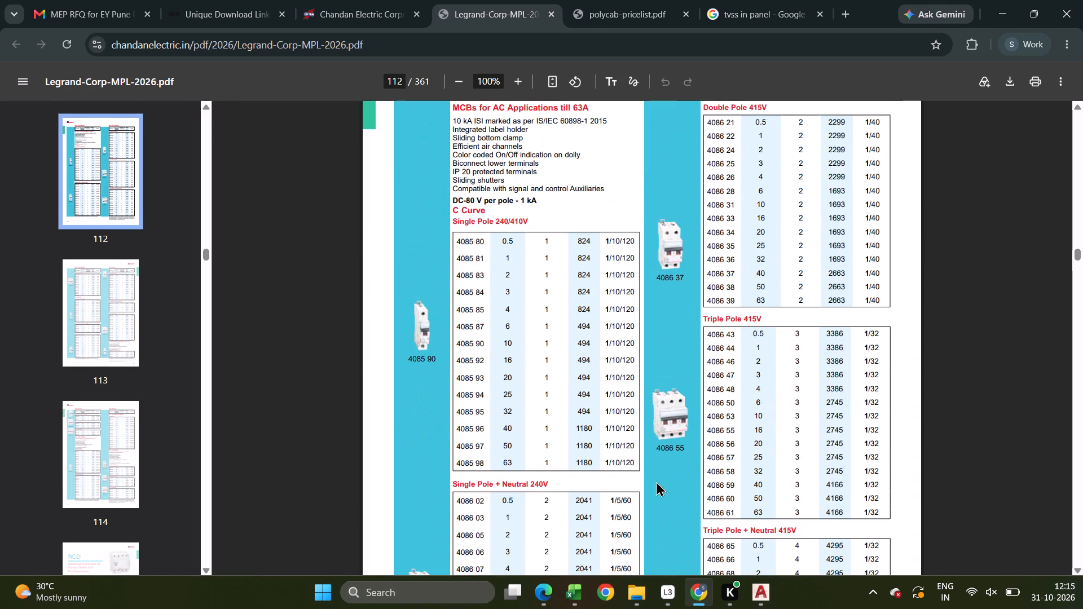
{"action": "key", "text": "alt+Tab"}
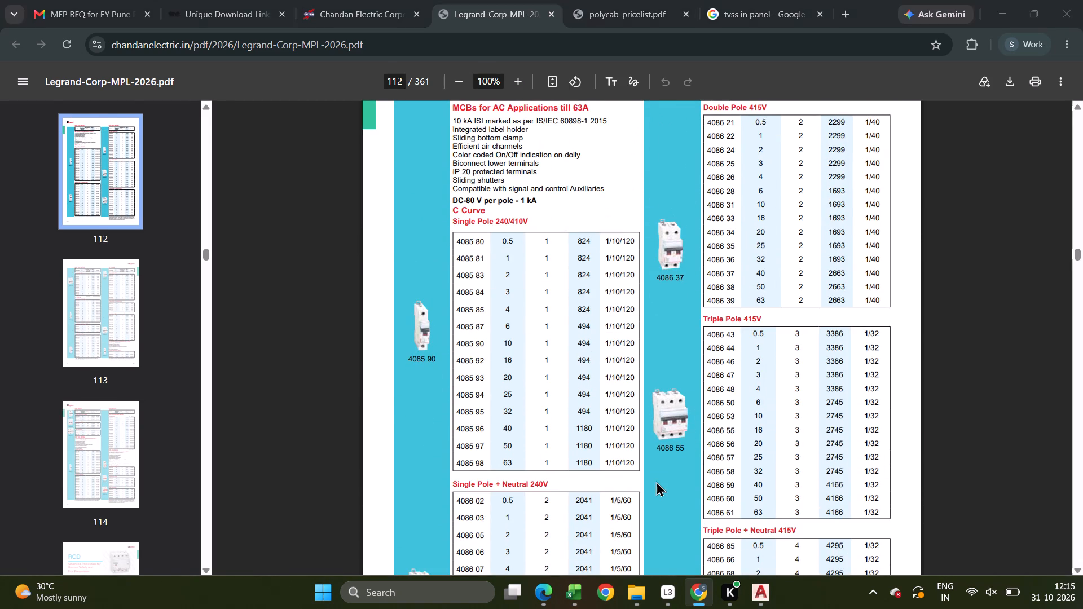
{"action": "type", "text": "49"}
{"action": "key", "text": "4"}
{"action": "key", "text": "Up"}
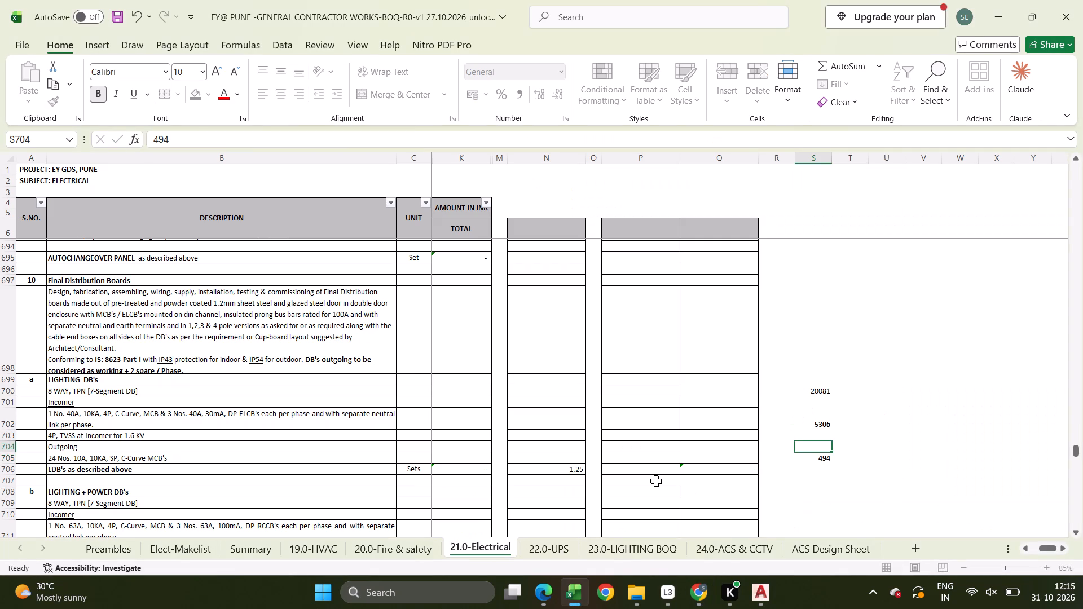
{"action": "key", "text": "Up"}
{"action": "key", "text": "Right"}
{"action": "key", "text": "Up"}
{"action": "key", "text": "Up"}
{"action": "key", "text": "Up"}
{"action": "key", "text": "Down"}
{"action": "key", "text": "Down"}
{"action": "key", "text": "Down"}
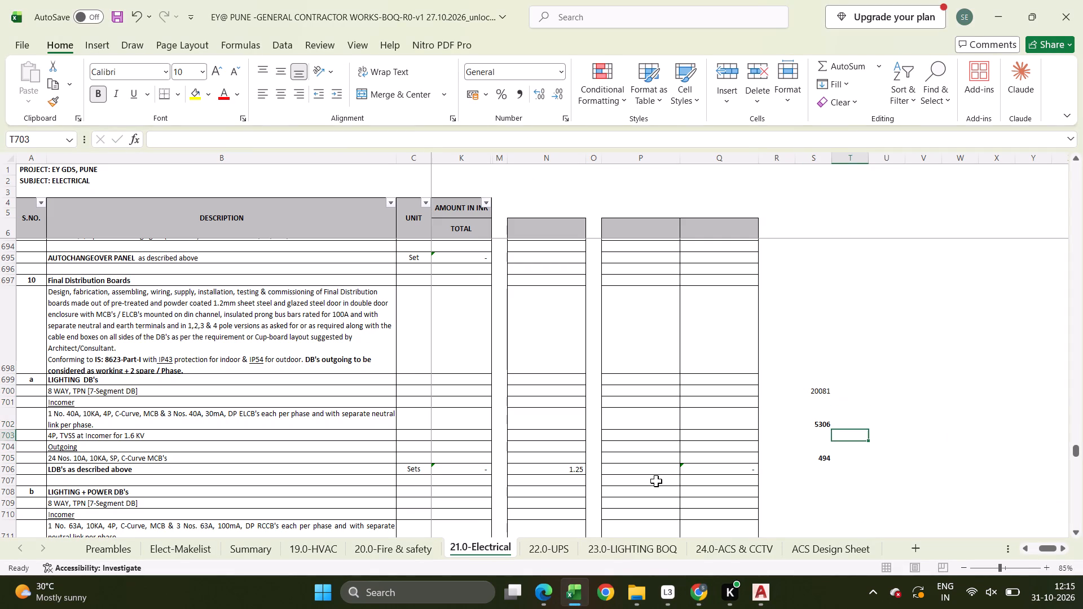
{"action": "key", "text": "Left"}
Examine the double-pole 30 mA RCCB and RCBO prices on Legrand page 116 against the Lighting DB's 40A DP ELCB requirement.
{"action": "key", "text": "alt+Tab"}
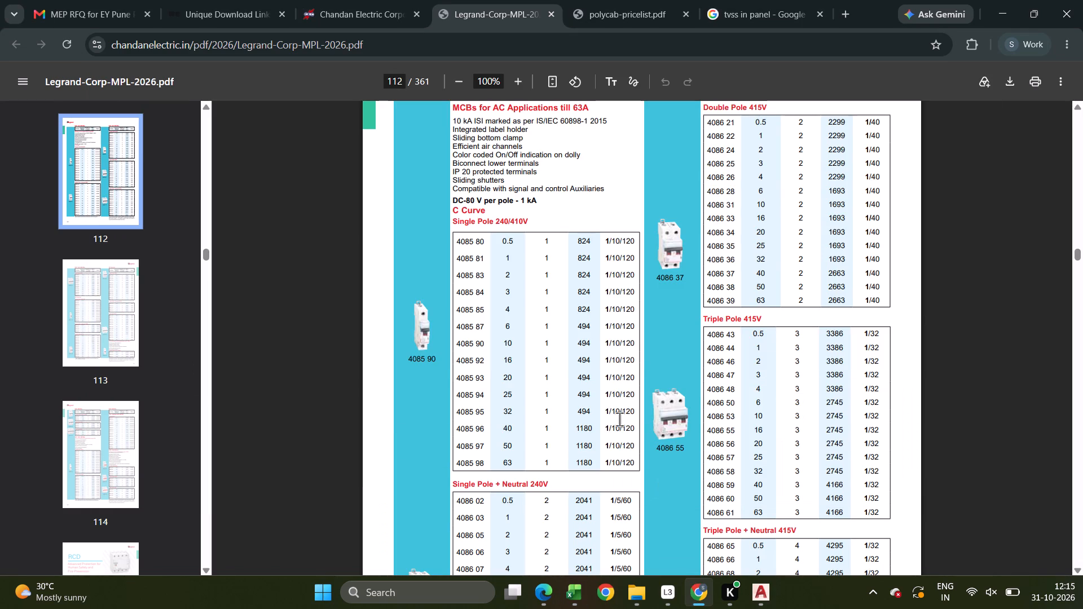
{"action": "scroll", "coordinate": [469, 156], "scroll_direction": "down", "scroll_amount": 9}
{"action": "scroll", "coordinate": [498, 330], "scroll_direction": "down", "scroll_amount": 7}
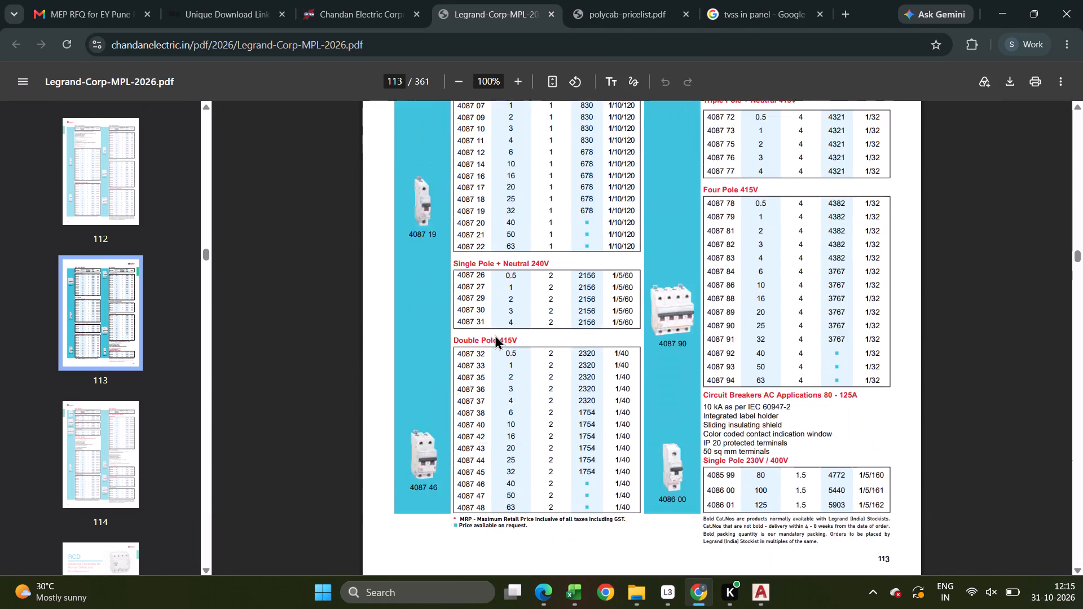
{"action": "scroll", "coordinate": [488, 348], "scroll_direction": "down", "scroll_amount": 5}
{"action": "scroll", "coordinate": [485, 355], "scroll_direction": "down", "scroll_amount": 17}
{"action": "scroll", "coordinate": [481, 367], "scroll_direction": "down", "scroll_amount": 5}
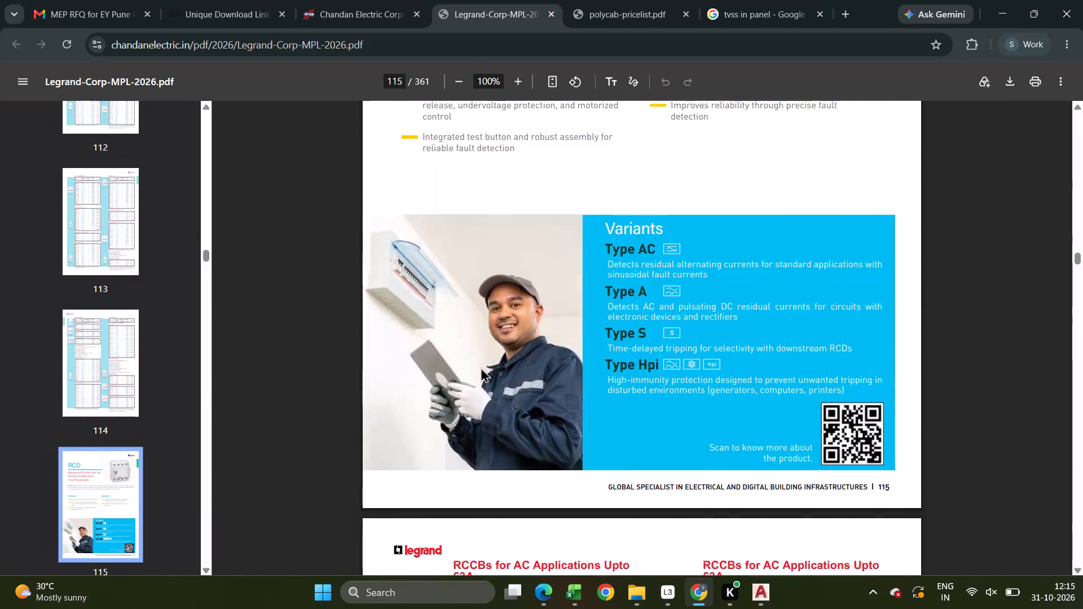
{"action": "scroll", "coordinate": [481, 367], "scroll_direction": "down", "scroll_amount": 4}
{"action": "scroll", "coordinate": [481, 367], "scroll_direction": "up", "scroll_amount": 1}
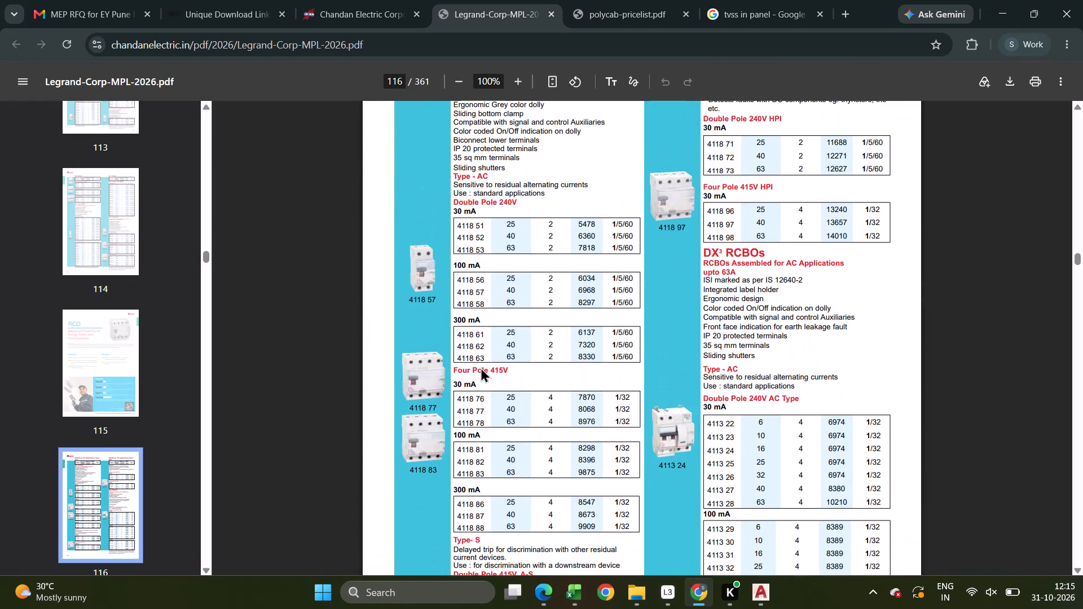
{"action": "scroll", "coordinate": [481, 367], "scroll_direction": "down", "scroll_amount": 1}
{"action": "key", "text": "alt+Tab"}
{"action": "key", "text": "alt+Tab"}
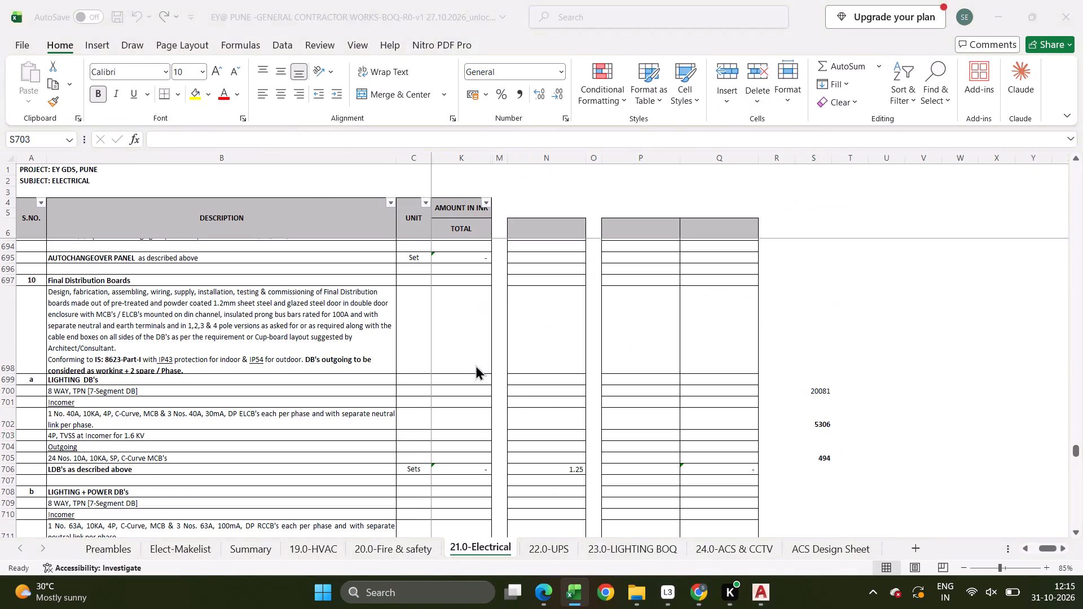
{"action": "key", "text": "alt+Tab"}
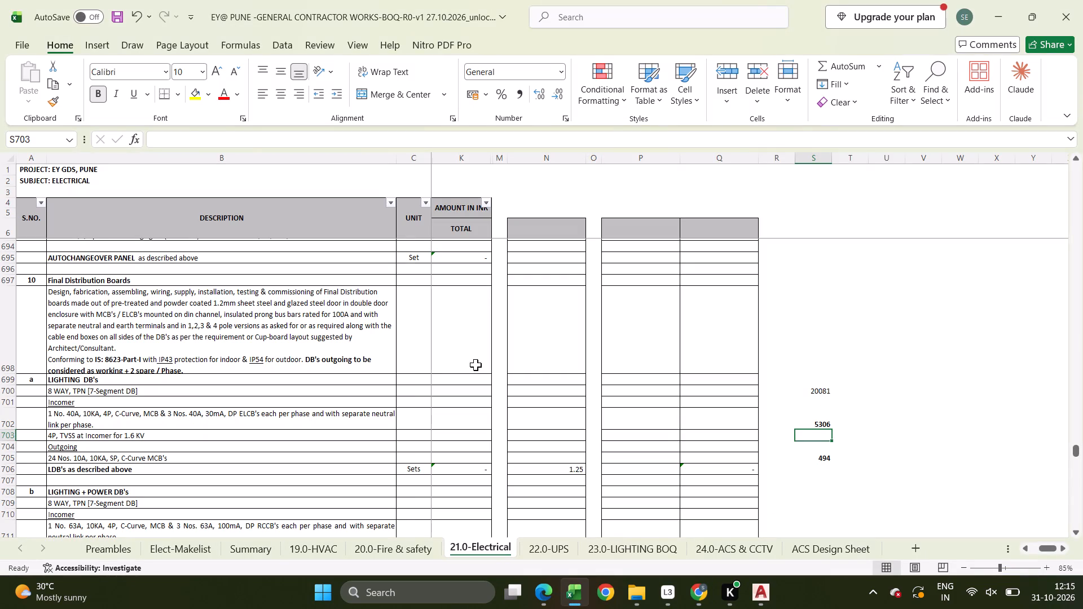
Enter the 40A double-pole 30 mA RCBO price from Legrand page 116, 8380, in S701 as the ELCB unit price.
{"action": "key", "text": "Up"}
{"action": "key", "text": "Right"}
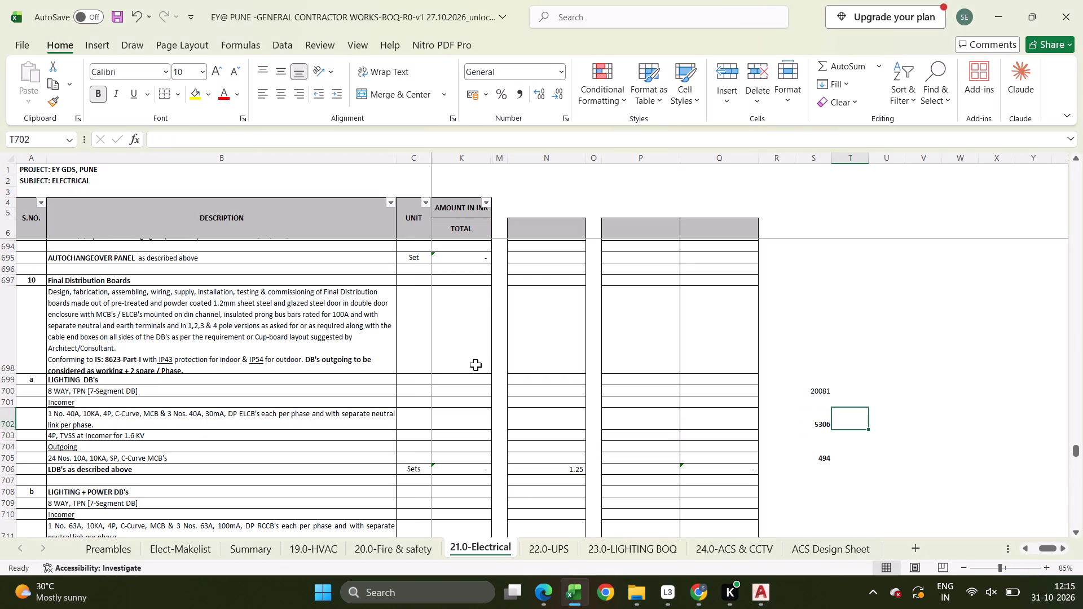
{"action": "key", "text": "Up"}
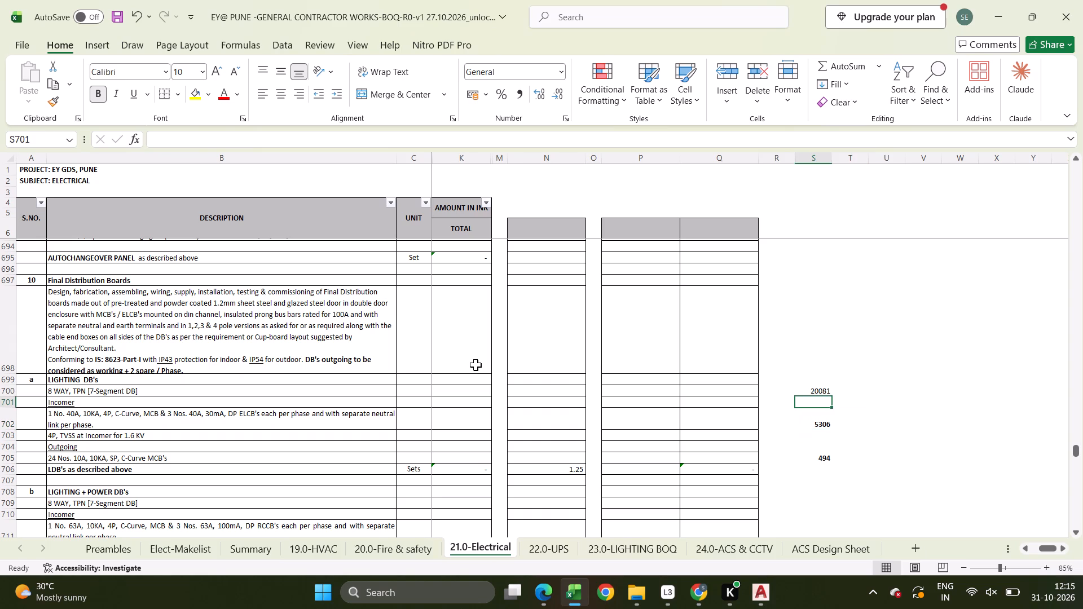
{"action": "key", "text": "alt+Tab"}
{"action": "key", "text": "alt+Tab"}
{"action": "key", "text": "alt+Tab"}
{"action": "key", "text": "alt+Tab"}
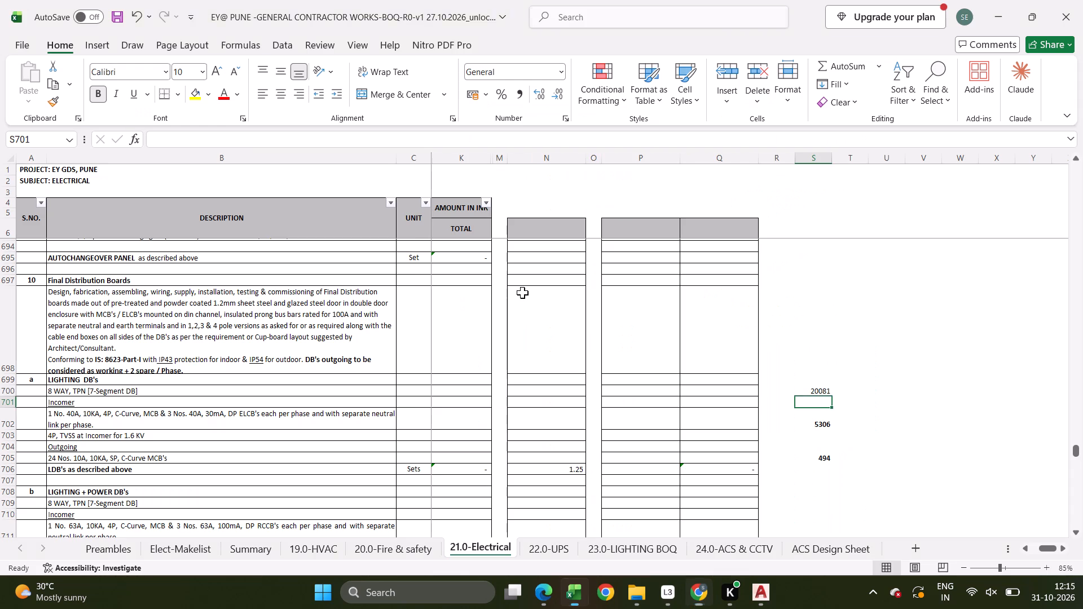
{"action": "key", "text": "alt+Tab"}
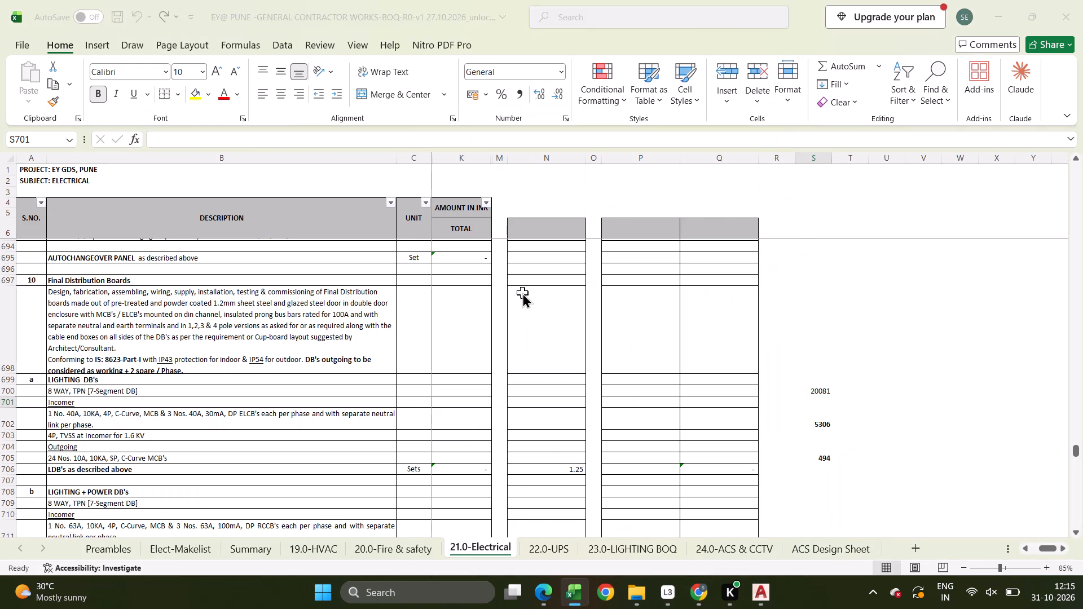
{"action": "key", "text": "alt+Tab"}
{"action": "key", "text": "alt+Tab"}
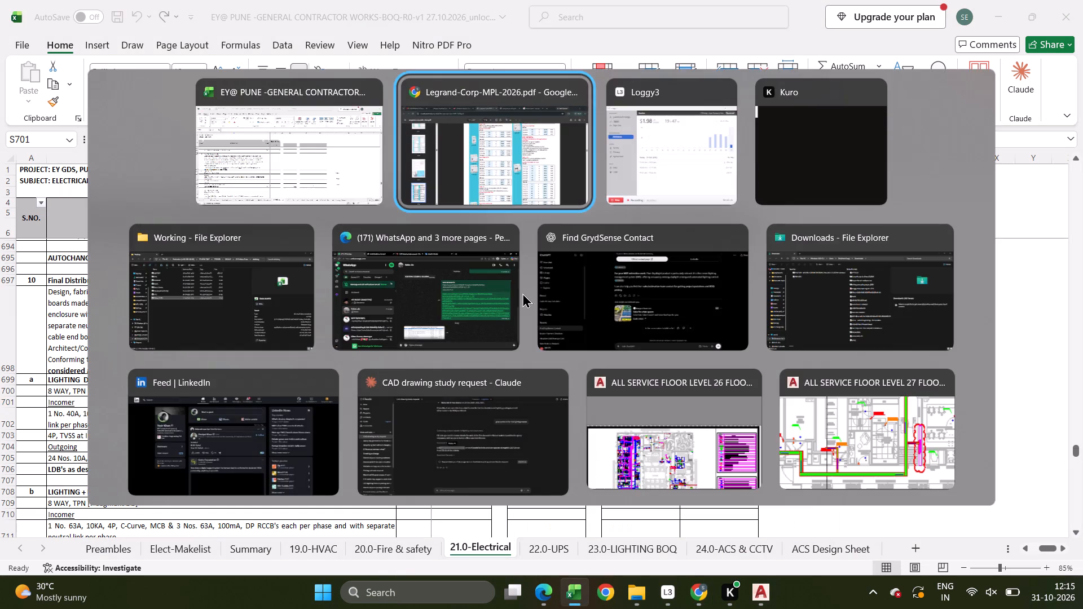
{"action": "key", "text": "alt+Escape"}
{"action": "key", "text": "alt+Tab"}
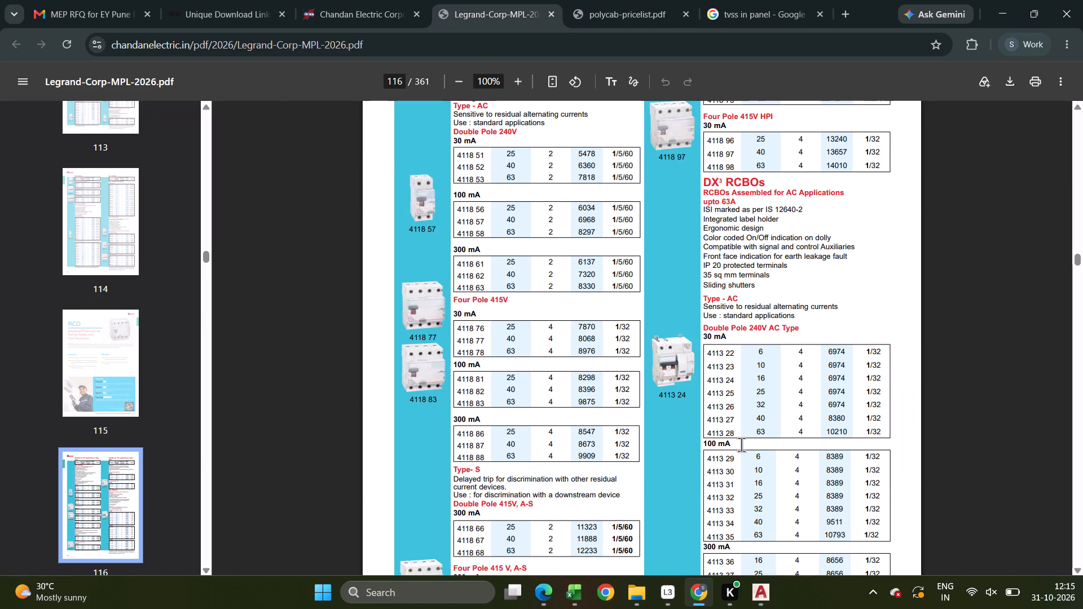
{"action": "key", "text": "alt+Tab"}
{"action": "key", "text": "8"}
{"action": "key", "text": "Return"}
{"action": "key", "text": "8"}
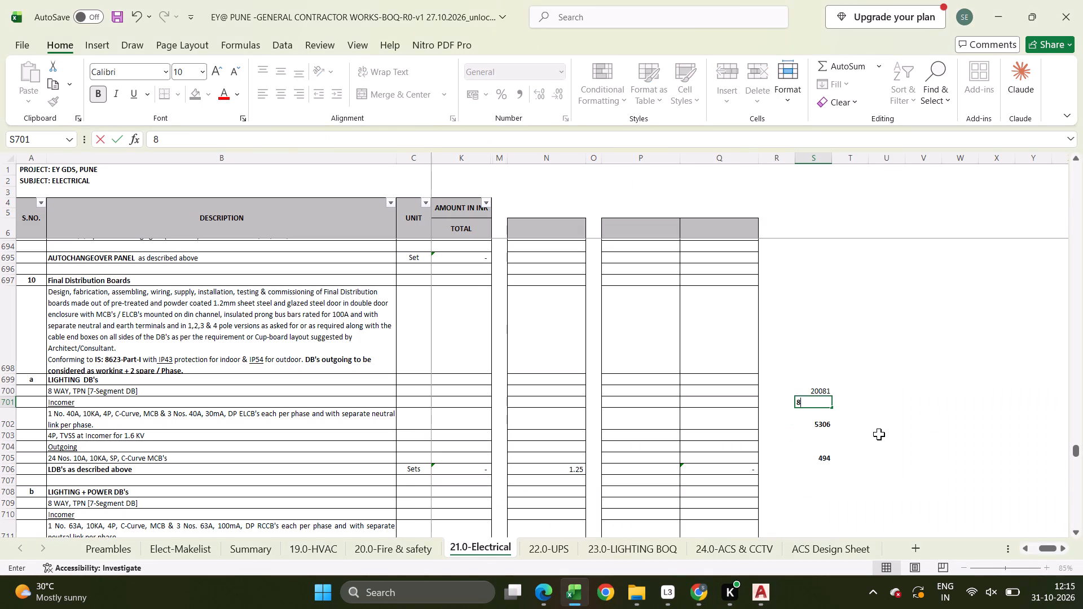
{"action": "key", "text": "Escape"}
{"action": "type", "text": "8380"}
{"action": "key", "text": "Right"}
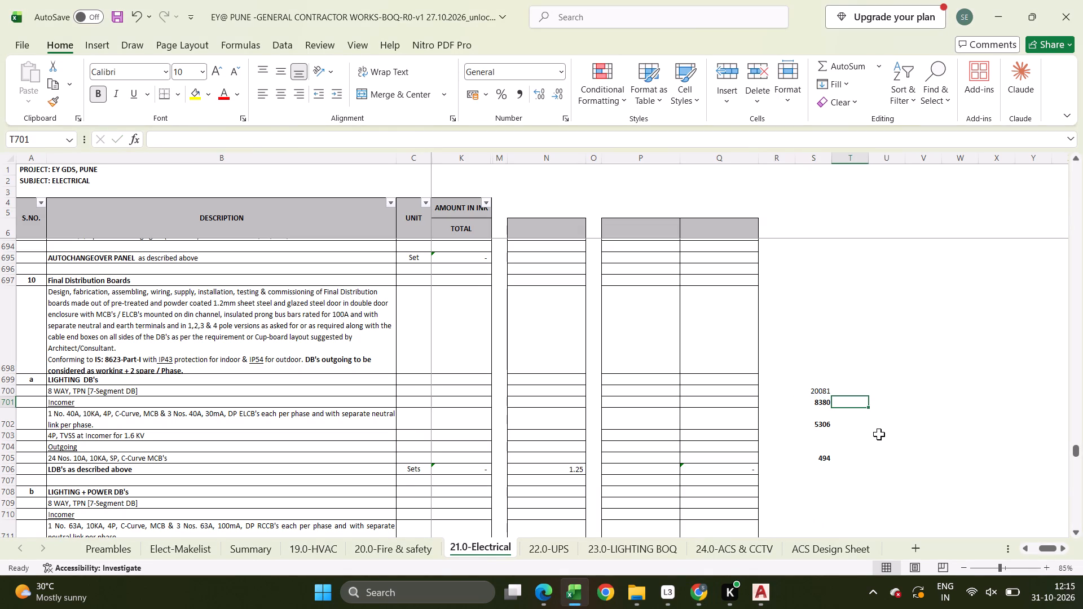
Calculate the ELCB amount in T701 as S701*3 and the incomer MCB amount in T702 as S702*1.
{"action": "key", "text": "equal"}
{"action": "key", "text": "Left"}
{"action": "type", "text": "*3"}
{"action": "key", "text": "Return"}
{"action": "key", "text": "Return"}
{"action": "key", "text": "Up"}
{"action": "key", "text": "equal"}
{"action": "key", "text": "Left"}
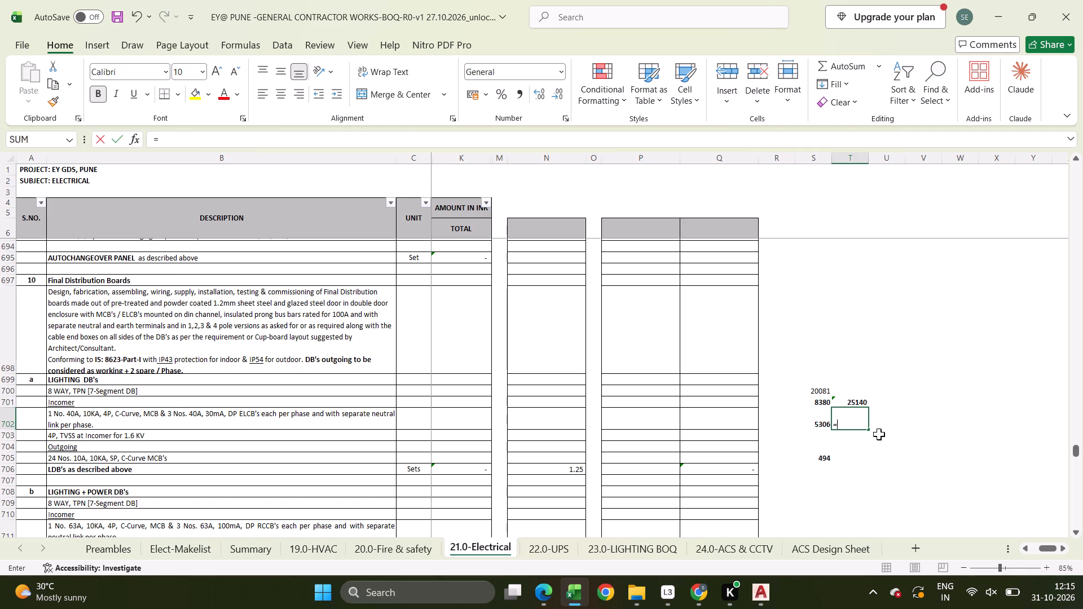
{"action": "type", "text": "*1"}
{"action": "key", "text": "Return"}
Calculate the outgoing MCB amount in T705 as S705*24.
{"action": "key", "text": "Return"}
{"action": "key", "text": "Return"}
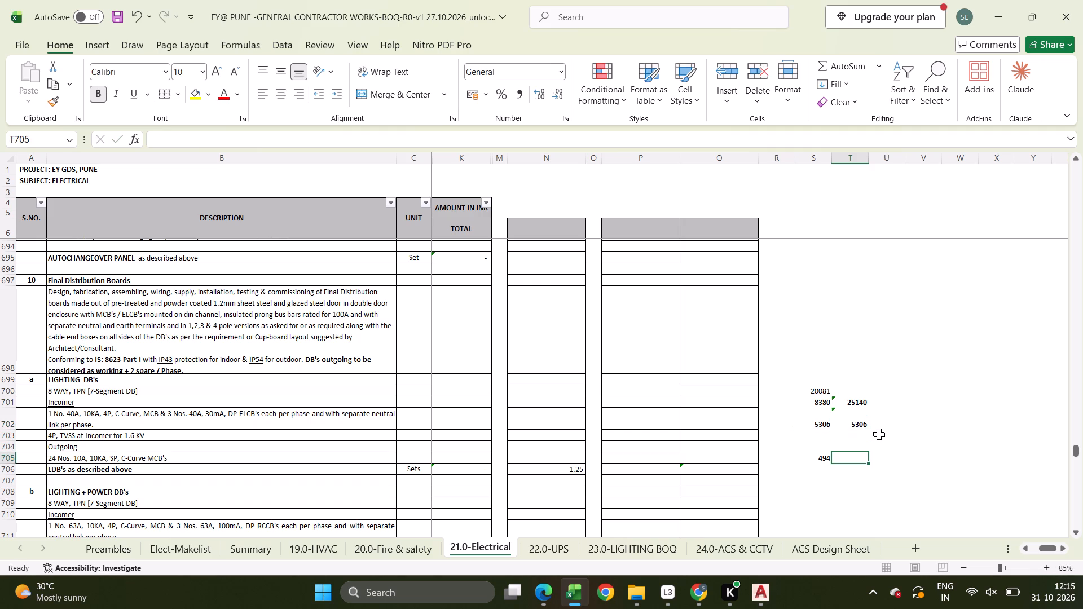
{"action": "key", "text": "equal"}
{"action": "key", "text": "Left"}
{"action": "type", "text": "*24"}
{"action": "key", "text": "Return"}
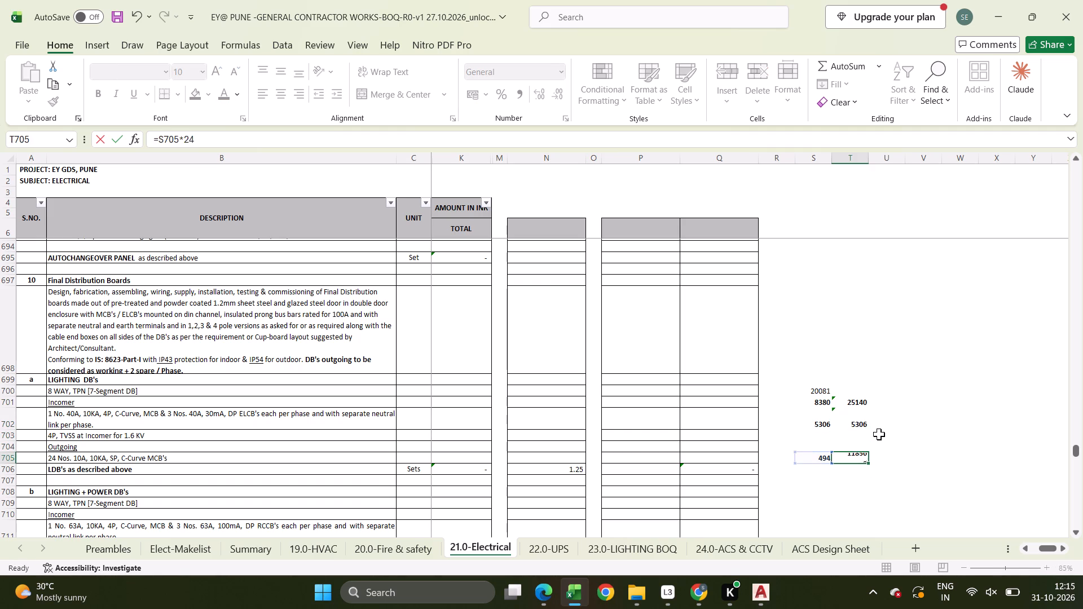
Calculate the 8-way TPN enclosure amount in T700 as S700*1, and return to the LDB total row at T706.
{"action": "key", "text": "Up"}
{"action": "key", "text": "Up"}
{"action": "key", "text": "Up"}
{"action": "key", "text": "Up"}
{"action": "key", "text": "Up"}
{"action": "key", "text": "Up"}
{"action": "key", "text": "equal"}
{"action": "key", "text": "Left"}
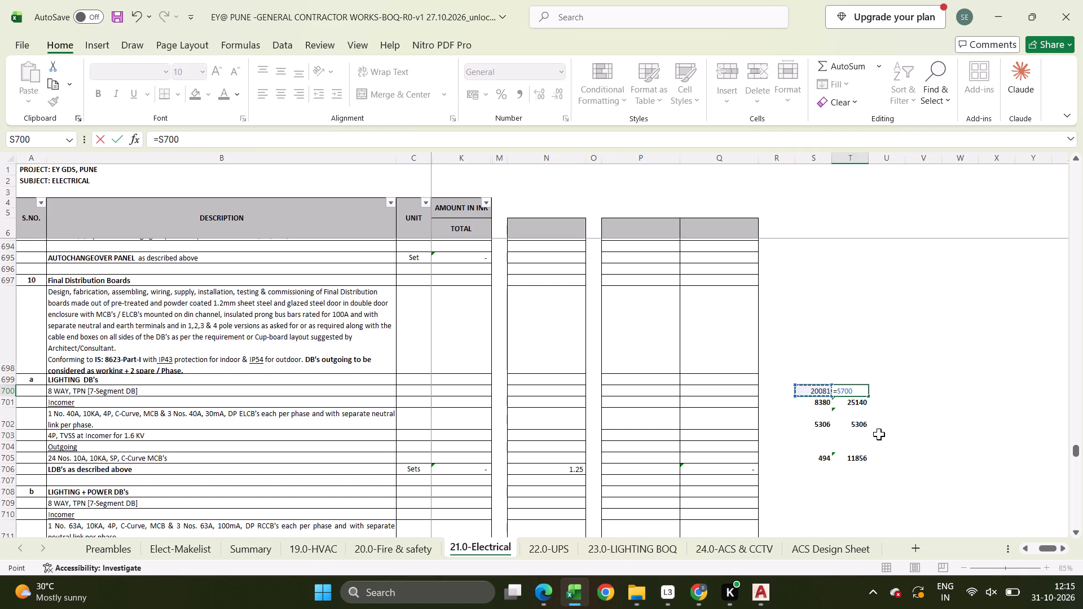
{"action": "type", "text": "*24"}
{"action": "key", "text": "BackSpace"}
{"action": "key", "text": "BackSpace"}
{"action": "key", "text": "1"}
{"action": "key", "text": "Return"}
{"action": "key", "text": "Down"}
{"action": "key", "text": "Down"}
{"action": "key", "text": "Down"}
{"action": "key", "text": "Down"}
{"action": "key", "text": "Down"}
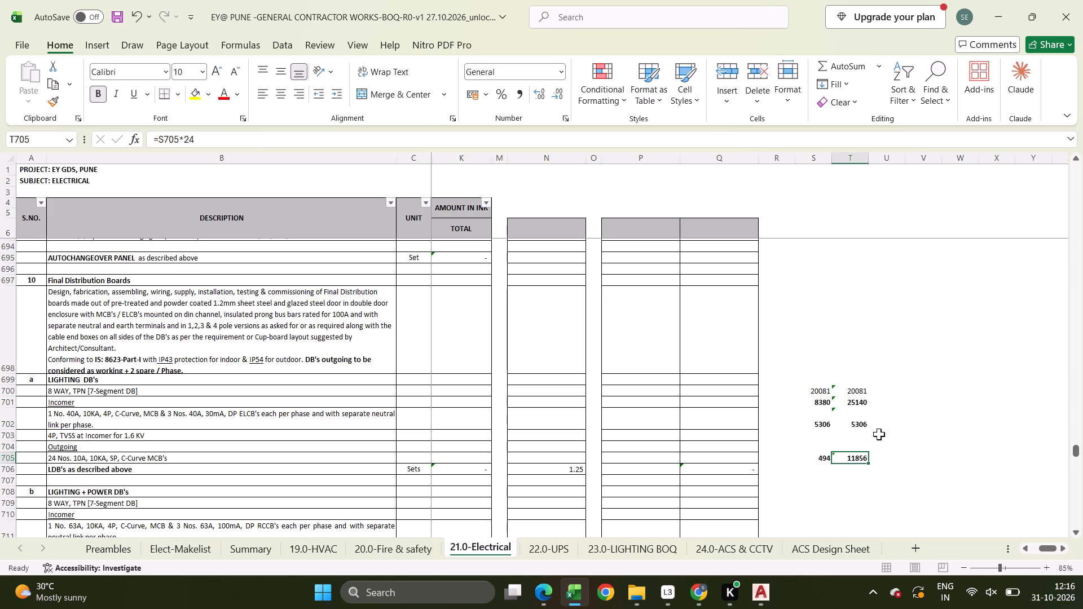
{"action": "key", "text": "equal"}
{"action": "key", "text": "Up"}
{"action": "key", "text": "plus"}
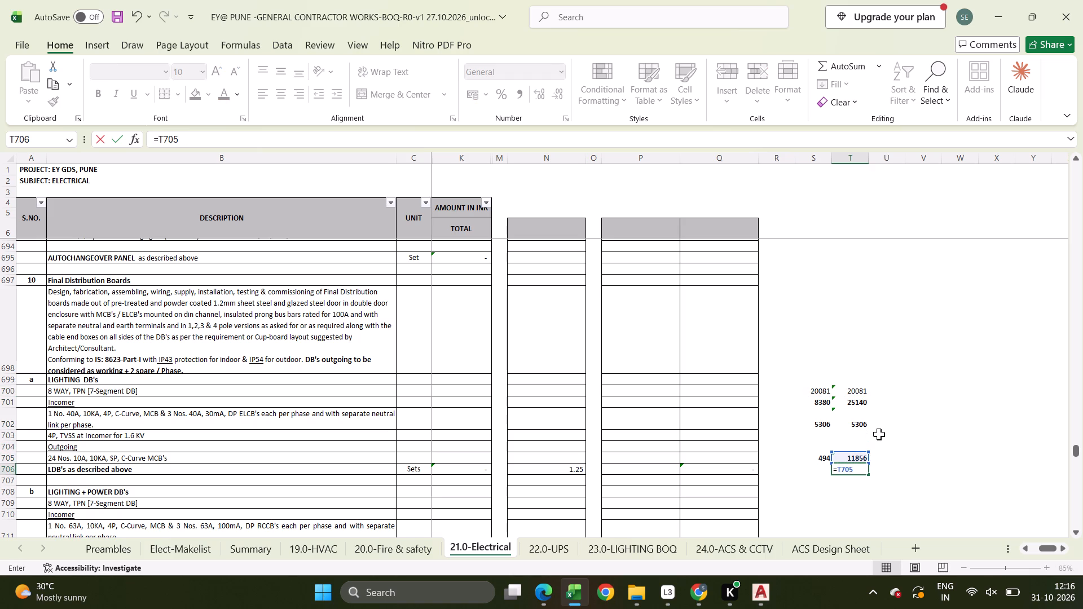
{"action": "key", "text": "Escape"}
Total the Lighting DB component amounts in T706 with a SUM of T700:T705.
{"action": "type", "text": "=sum"}
{"action": "key", "text": "shift+parenleft"}
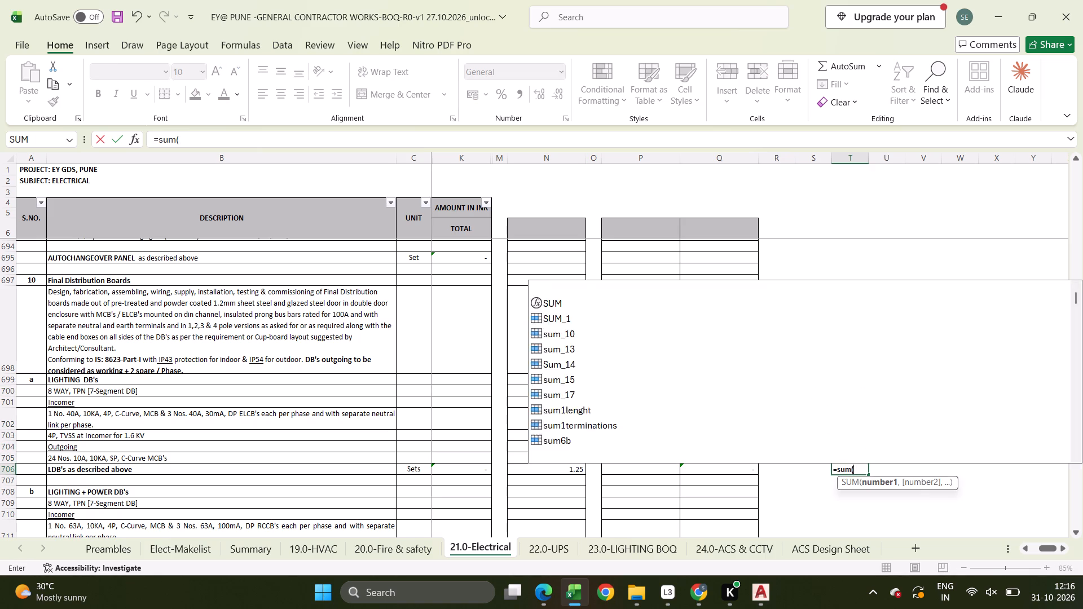
{"action": "key", "text": "Up"}
{"action": "key", "text": "ctrl+shift+Up"}
{"action": "key", "text": "ctrl+shift+Up"}
{"action": "key", "text": "shift+parenright"}
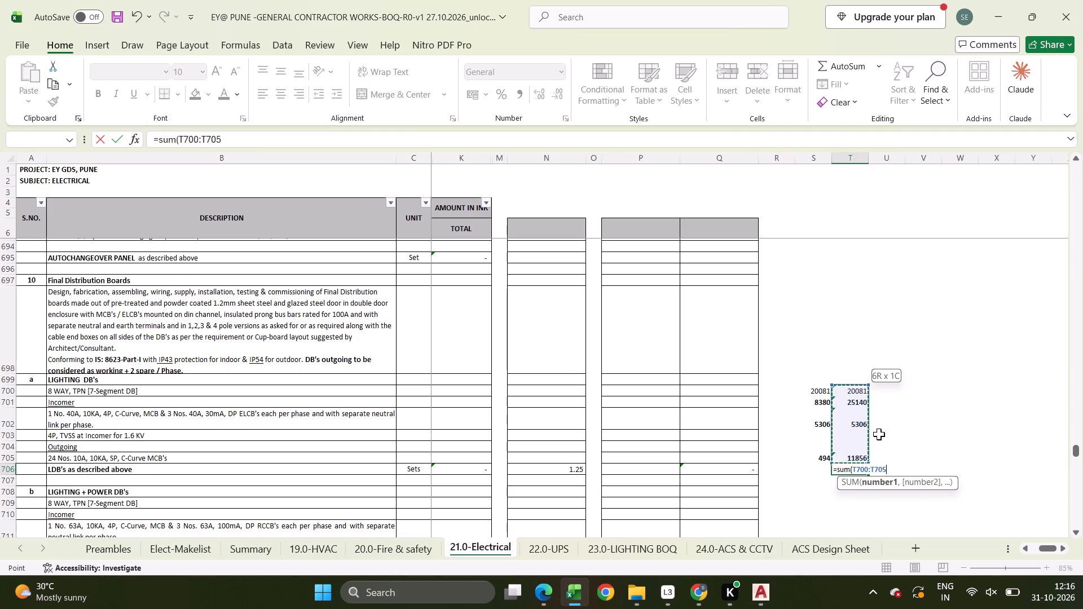
{"action": "key", "text": "Return"}
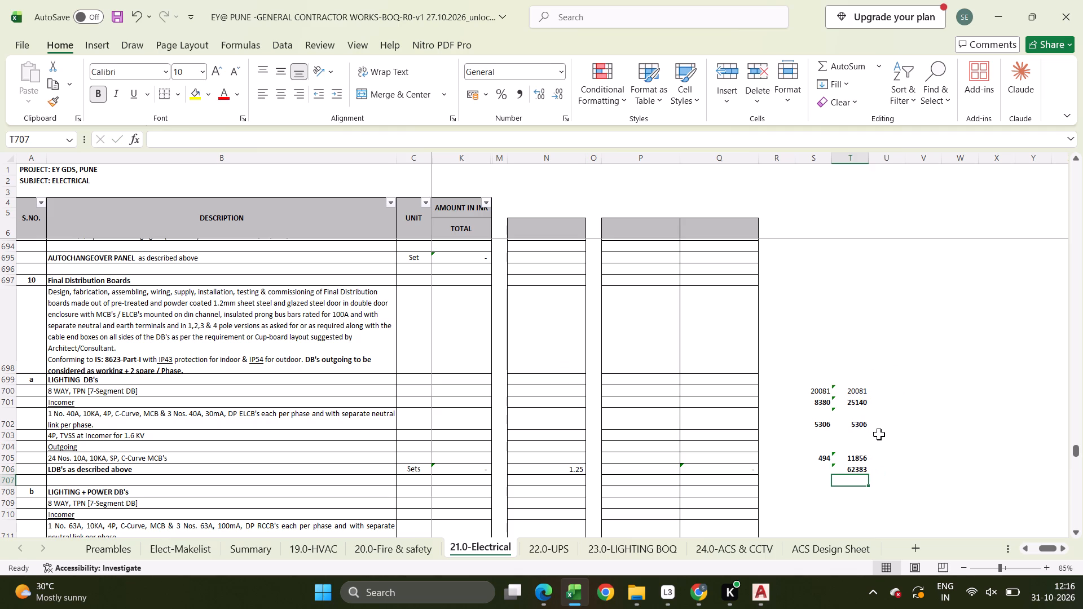
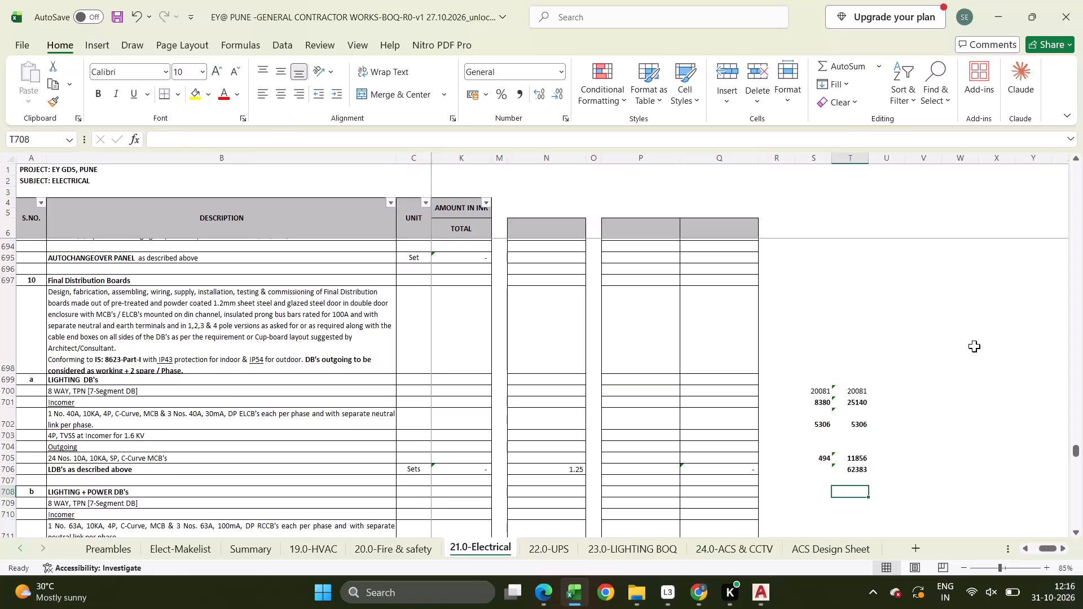
Switch to the Legrand price list in Chrome and look for the low-voltage SPD prices for the Lighting DB's 4P TVSS.
{"action": "key", "text": "Up"}
{"action": "key", "text": "Up"}
{"action": "key", "text": "Up"}
{"action": "key", "text": "Left"}
{"action": "key", "text": "Up"}
{"action": "key", "text": "Up"}
{"action": "key", "text": "Down"}
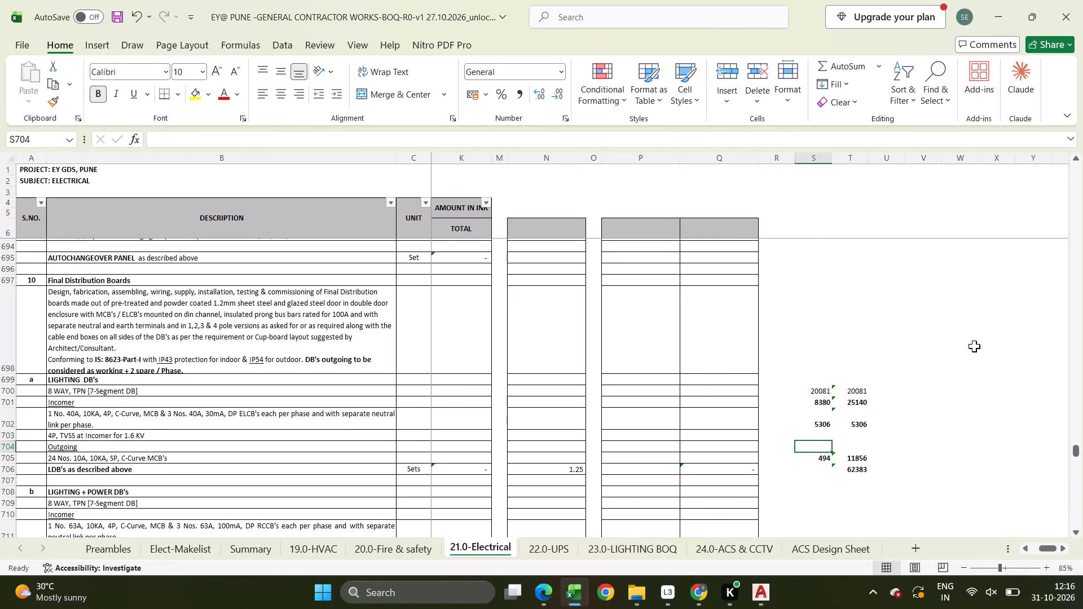
{"action": "key", "text": "alt+Tab"}
{"action": "scroll", "coordinate": [609, 316], "scroll_direction": "up", "scroll_amount": 4}
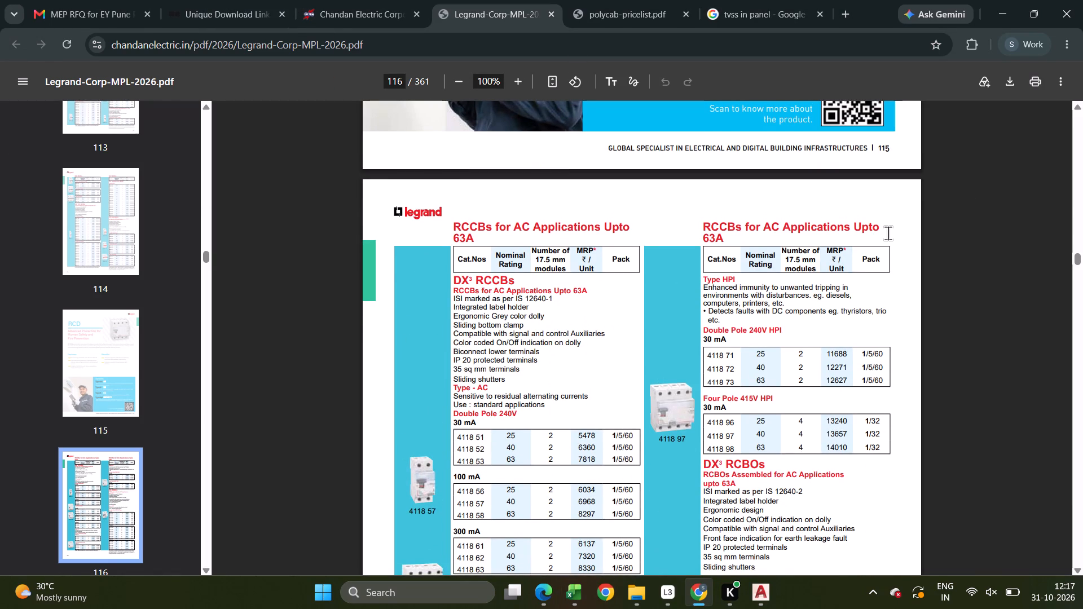
{"action": "scroll", "coordinate": [709, 383], "scroll_direction": "down", "scroll_amount": 11}
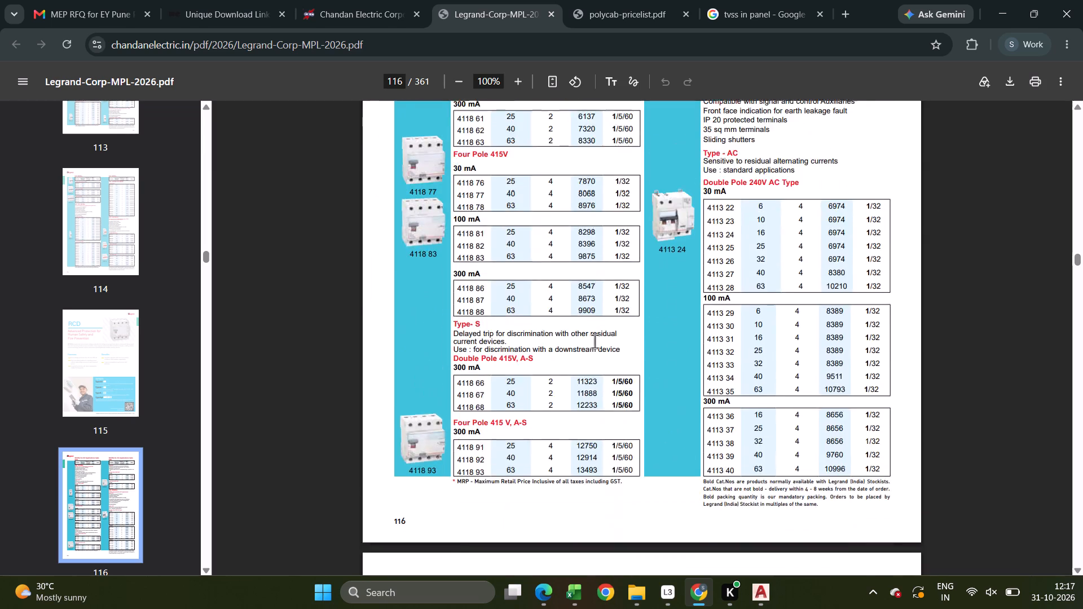
{"action": "scroll", "coordinate": [595, 345], "scroll_direction": "down", "scroll_amount": 1}
{"action": "scroll", "coordinate": [595, 345], "scroll_direction": "up", "scroll_amount": 20}
{"action": "scroll", "coordinate": [595, 345], "scroll_direction": "up", "scroll_amount": 14}
{"action": "scroll", "coordinate": [598, 345], "scroll_direction": "up", "scroll_amount": 18}
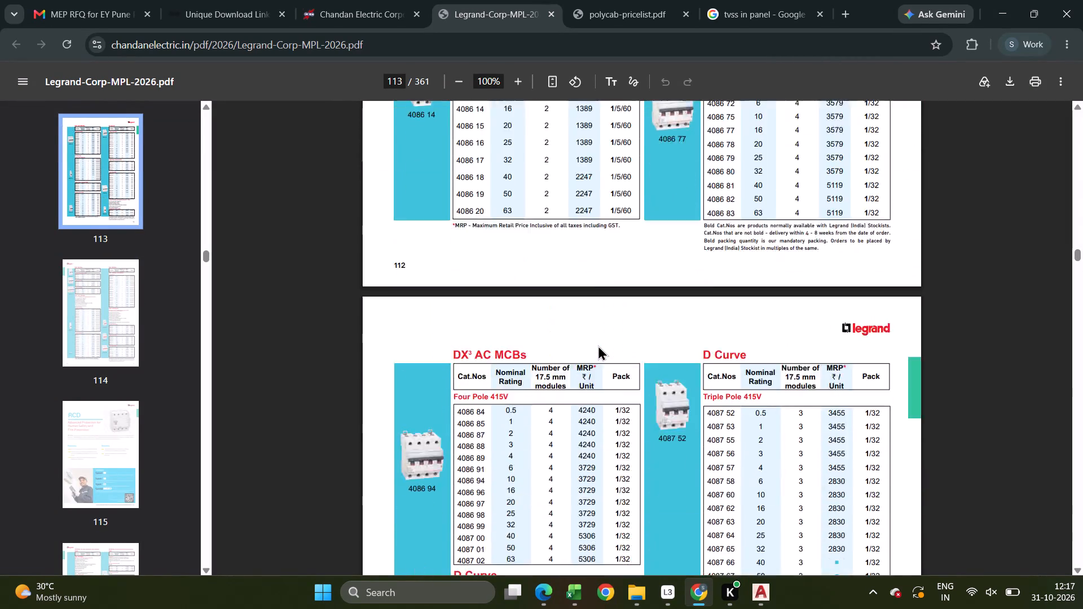
{"action": "scroll", "coordinate": [598, 345], "scroll_direction": "up", "scroll_amount": 20}
{"action": "scroll", "coordinate": [598, 345], "scroll_direction": "up", "scroll_amount": 11}
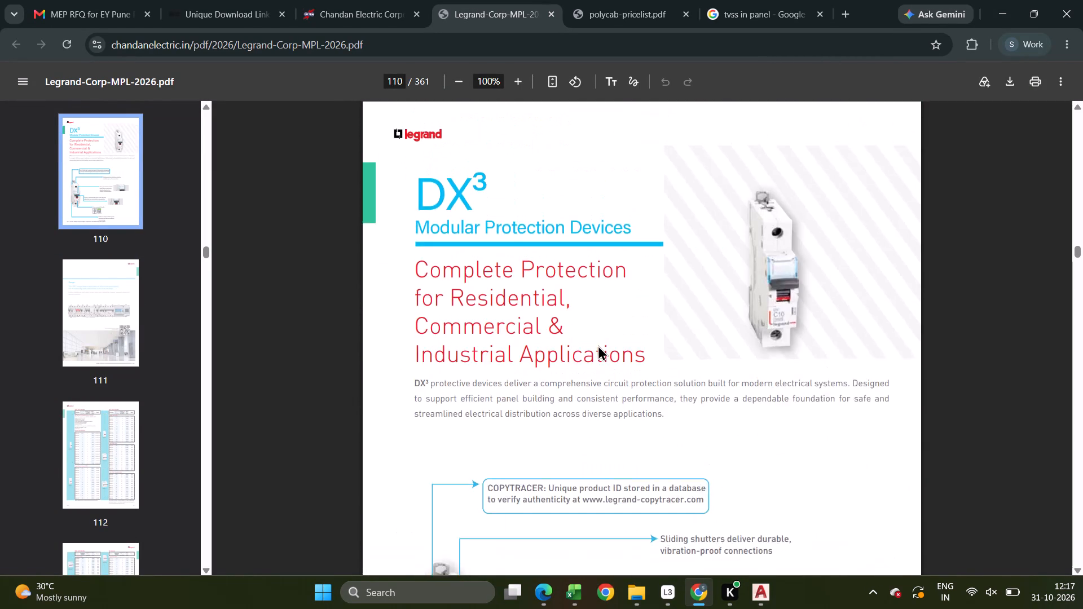
{"action": "scroll", "coordinate": [598, 345], "scroll_direction": "up", "scroll_amount": 16}
{"action": "scroll", "coordinate": [598, 345], "scroll_direction": "up", "scroll_amount": 7}
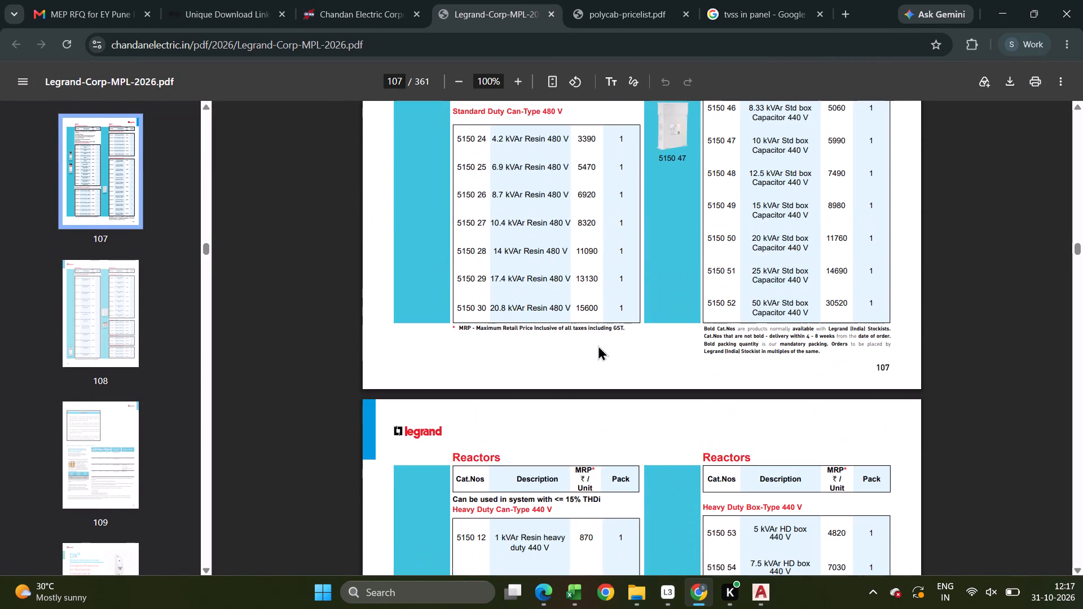
{"action": "scroll", "coordinate": [598, 345], "scroll_direction": "up", "scroll_amount": 16}
{"action": "scroll", "coordinate": [598, 345], "scroll_direction": "up", "scroll_amount": 7}
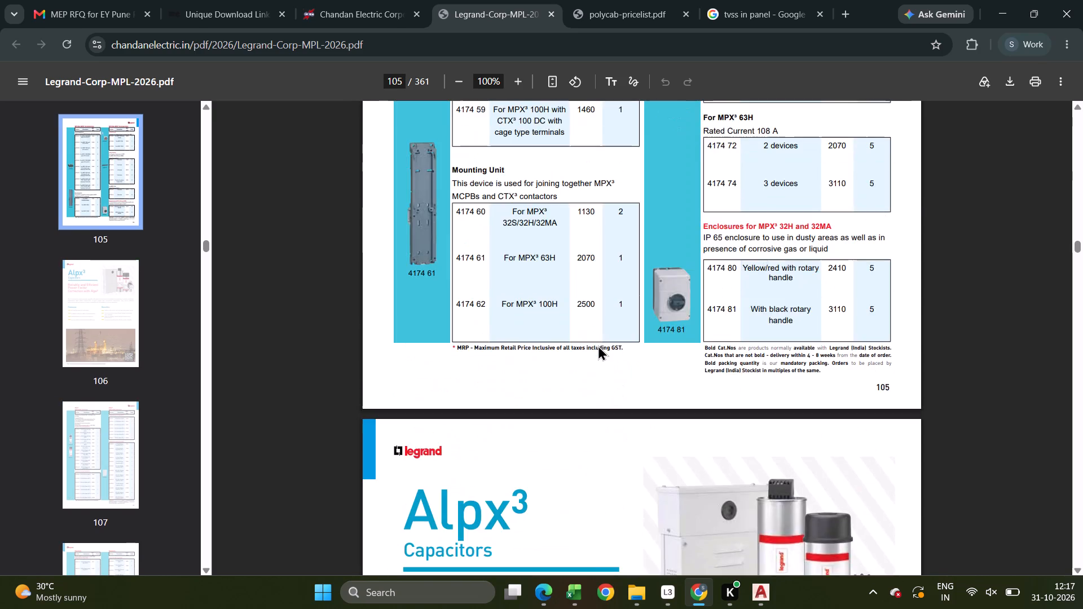
{"action": "scroll", "coordinate": [598, 345], "scroll_direction": "up", "scroll_amount": 20}
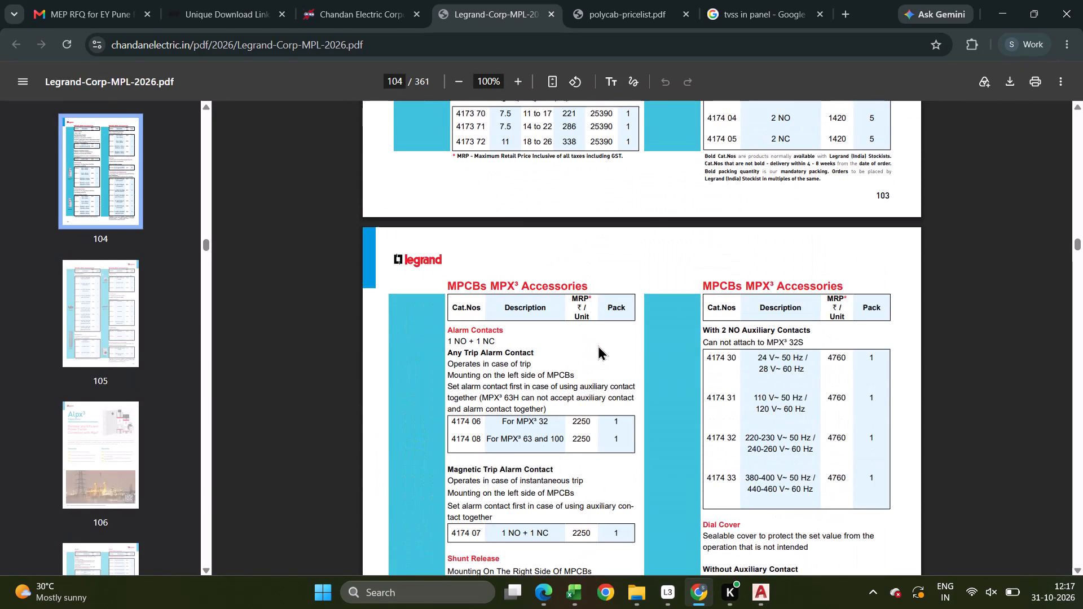
{"action": "scroll", "coordinate": [598, 345], "scroll_direction": "down", "scroll_amount": 20}
{"action": "scroll", "coordinate": [598, 345], "scroll_direction": "down", "scroll_amount": 17}
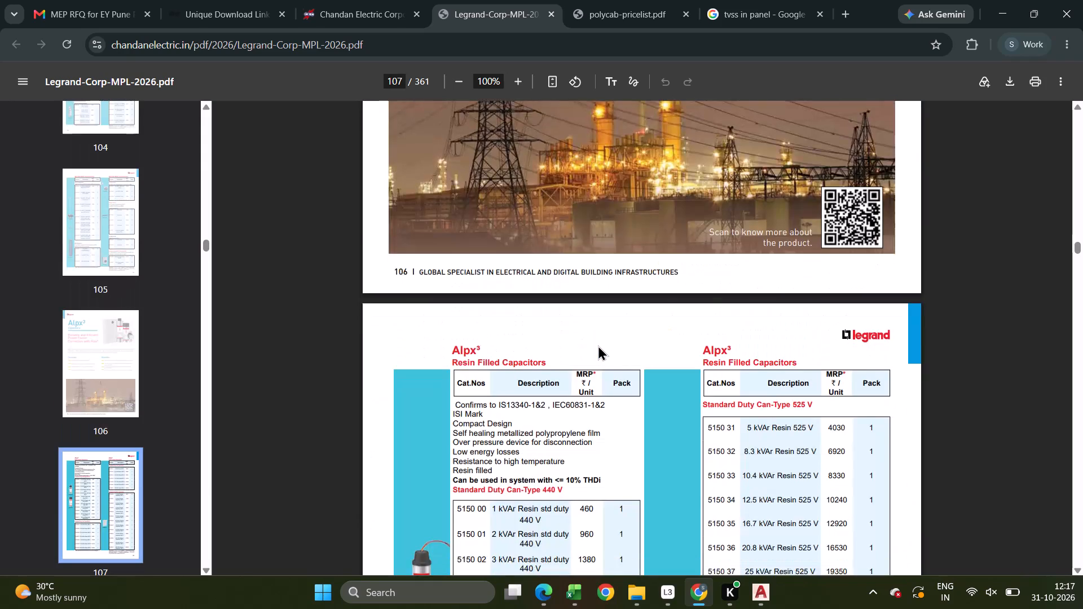
{"action": "scroll", "coordinate": [598, 345], "scroll_direction": "down", "scroll_amount": 11}
{"action": "scroll", "coordinate": [583, 414], "scroll_direction": "down", "scroll_amount": 20}
{"action": "scroll", "coordinate": [583, 414], "scroll_direction": "down", "scroll_amount": 1}
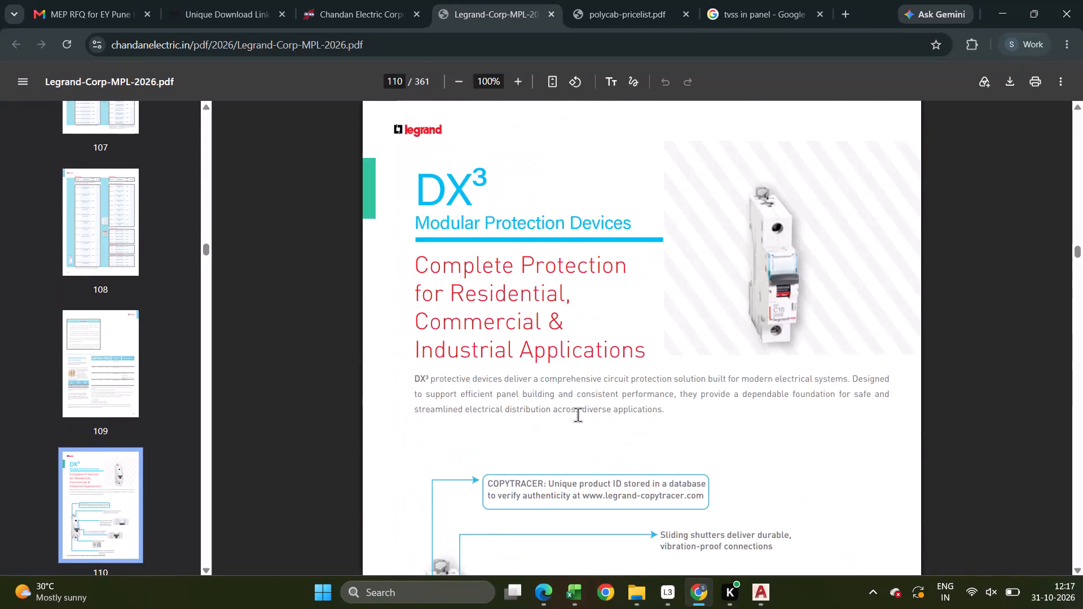
{"action": "scroll", "coordinate": [578, 414], "scroll_direction": "down", "scroll_amount": 20}
{"action": "scroll", "coordinate": [578, 414], "scroll_direction": "down", "scroll_amount": 20}
{"action": "scroll", "coordinate": [578, 414], "scroll_direction": "down", "scroll_amount": 3}
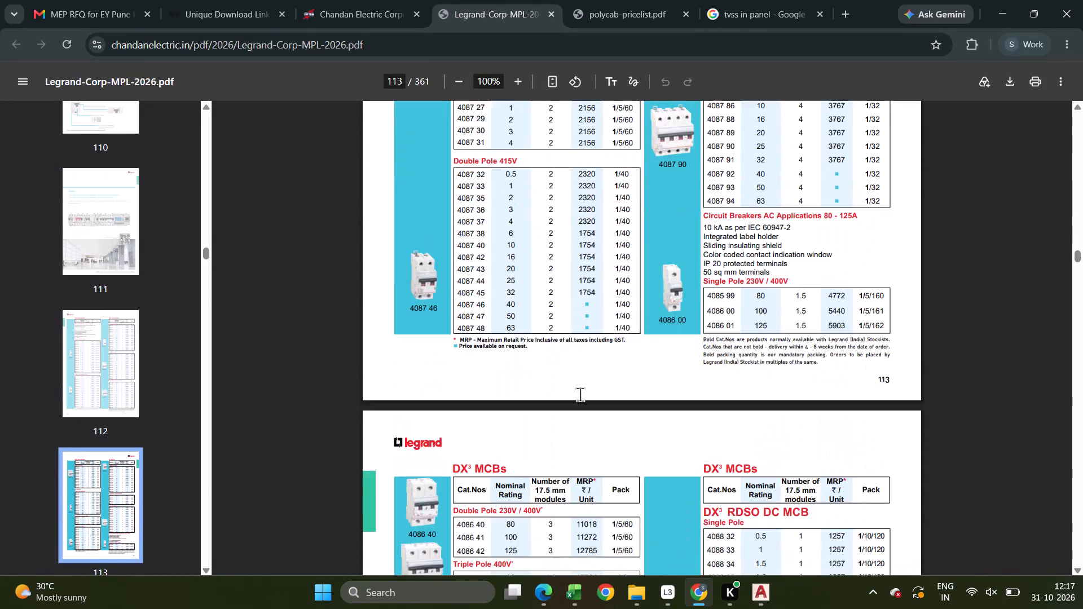
{"action": "scroll", "coordinate": [580, 394], "scroll_direction": "down", "scroll_amount": 20}
{"action": "scroll", "coordinate": [580, 394], "scroll_direction": "down", "scroll_amount": 11}
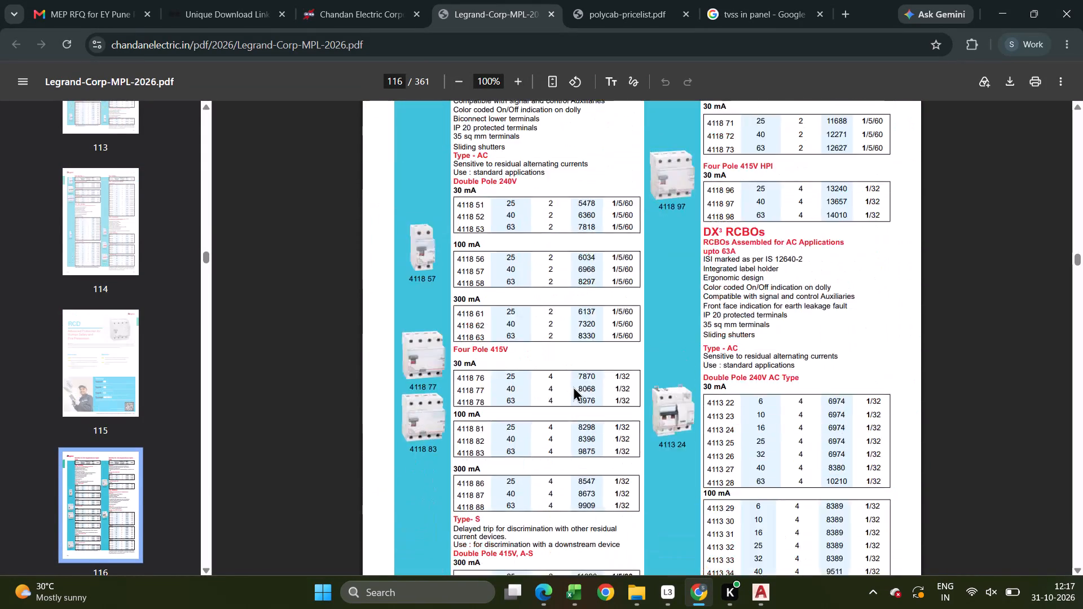
{"action": "scroll", "coordinate": [573, 386], "scroll_direction": "down", "scroll_amount": 20}
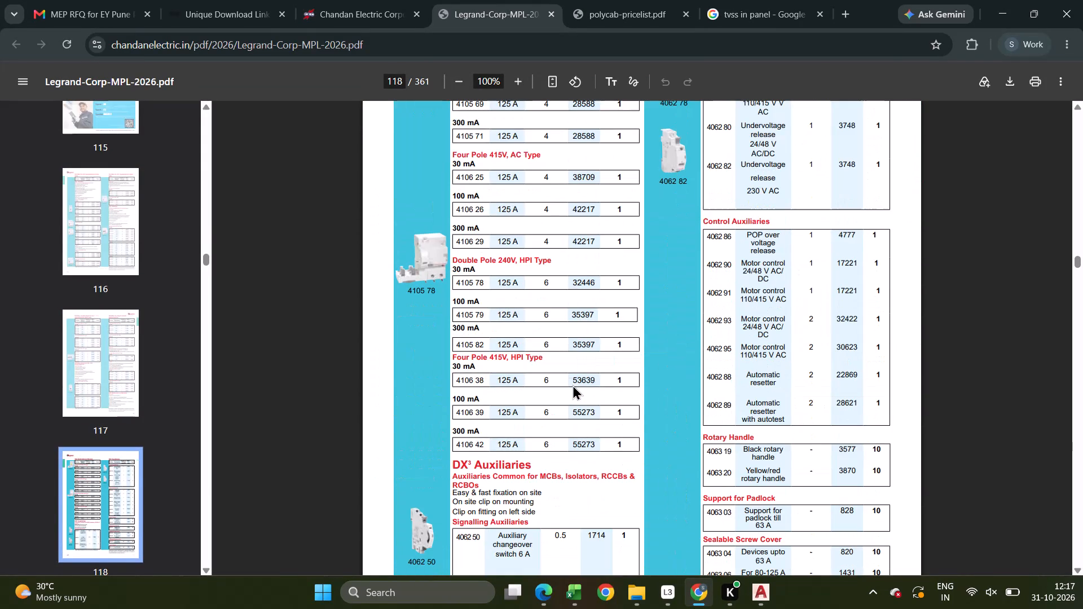
{"action": "scroll", "coordinate": [573, 385], "scroll_direction": "down", "scroll_amount": 12}
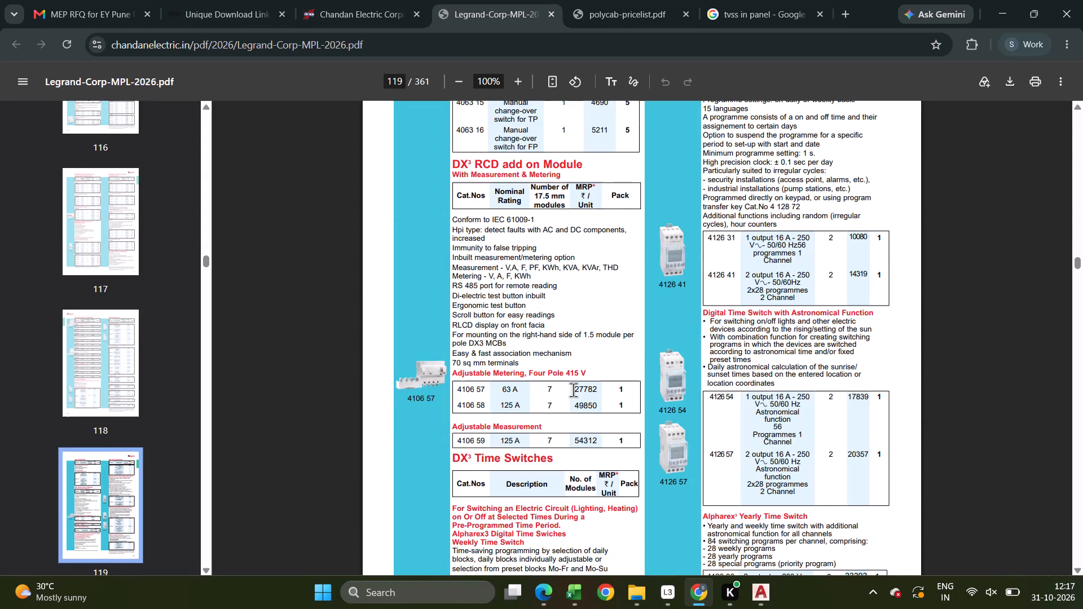
{"action": "scroll", "coordinate": [573, 390], "scroll_direction": "down", "scroll_amount": 7}
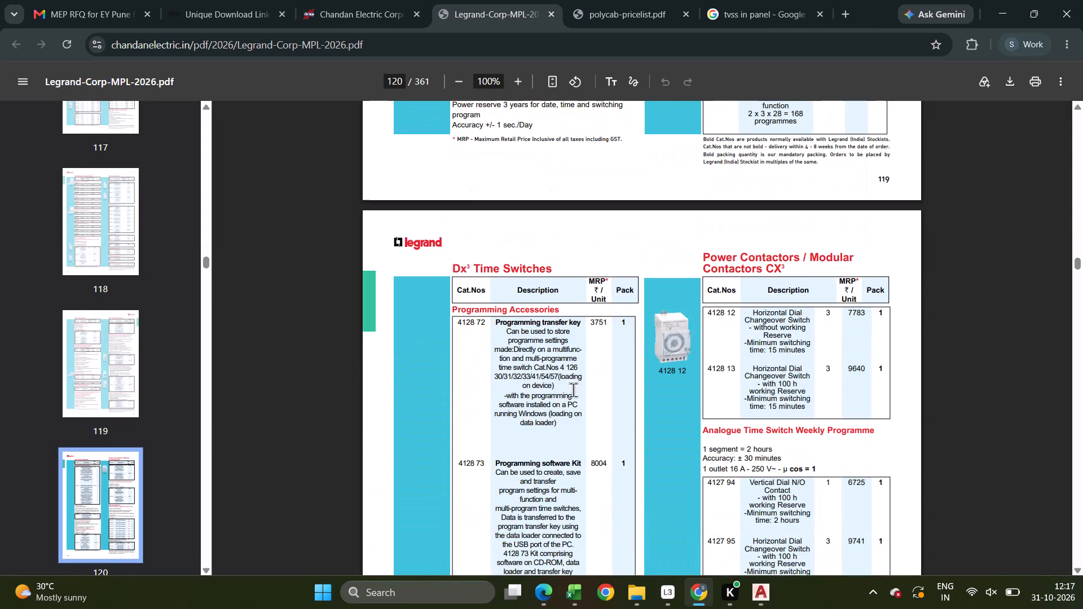
{"action": "scroll", "coordinate": [573, 390], "scroll_direction": "down", "scroll_amount": 13}
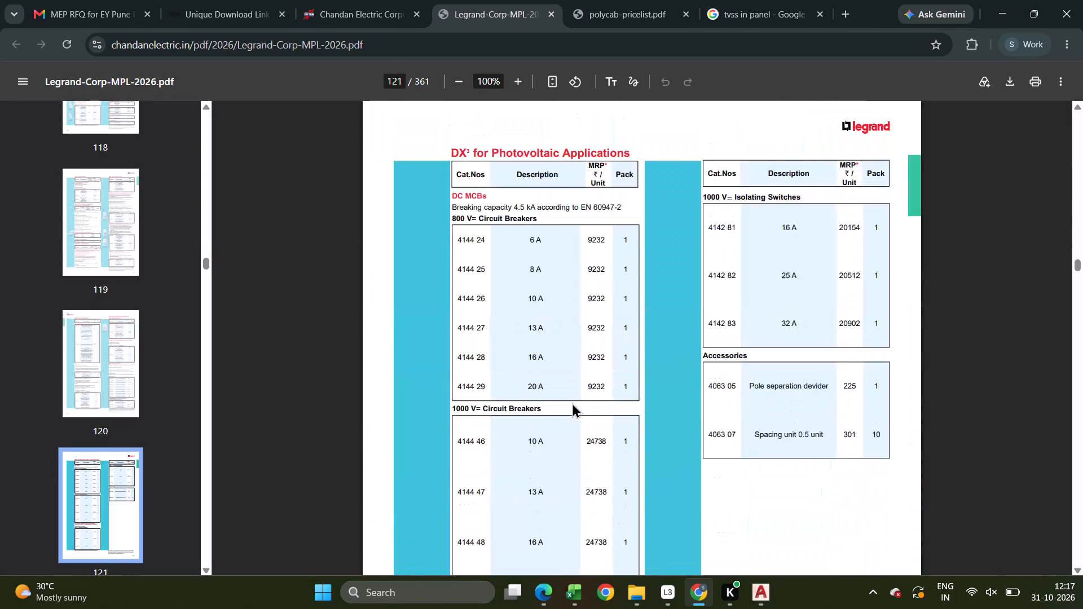
{"action": "scroll", "coordinate": [572, 403], "scroll_direction": "down", "scroll_amount": 18}
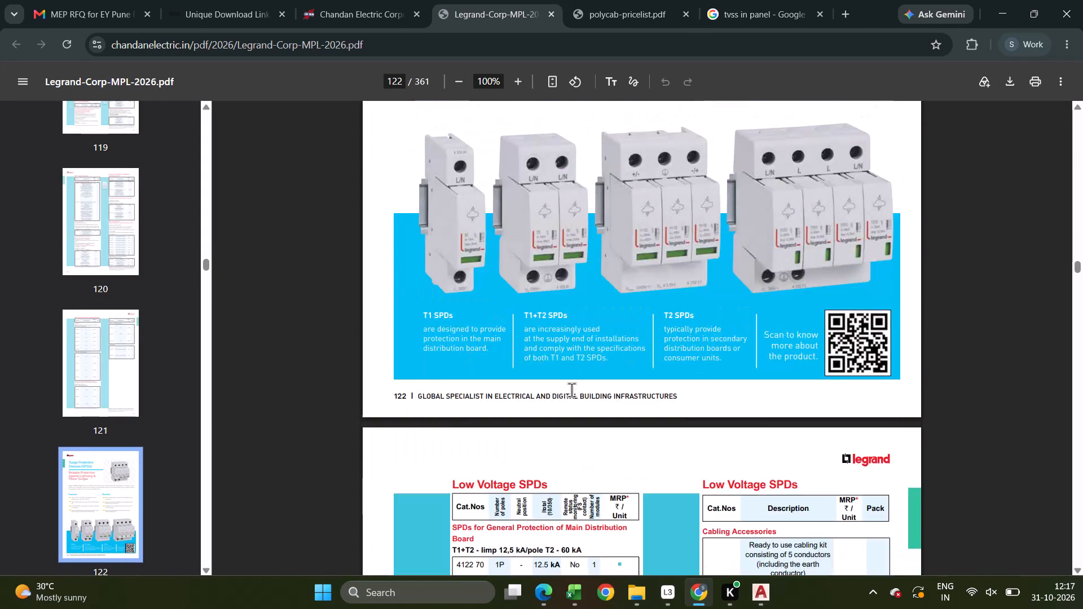
{"action": "scroll", "coordinate": [571, 390], "scroll_direction": "down", "scroll_amount": 6}
{"action": "scroll", "coordinate": [573, 387], "scroll_direction": "up", "scroll_amount": 1}
{"action": "scroll", "coordinate": [573, 391], "scroll_direction": "down", "scroll_amount": 7}
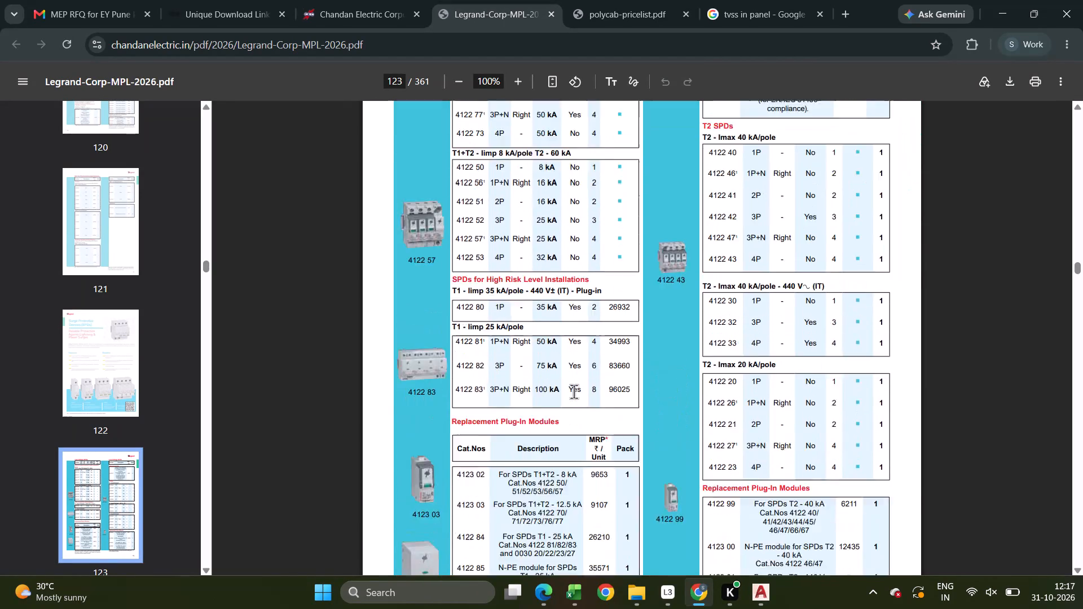
{"action": "scroll", "coordinate": [576, 390], "scroll_direction": "down", "scroll_amount": 1}
{"action": "scroll", "coordinate": [576, 390], "scroll_direction": "up", "scroll_amount": 2}
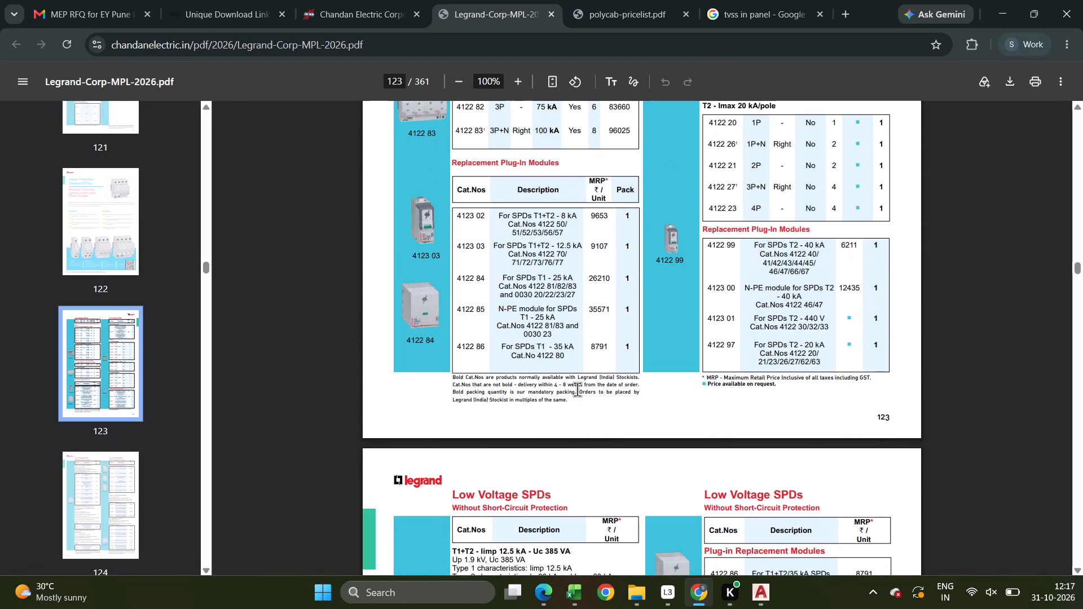
{"action": "scroll", "coordinate": [577, 389], "scroll_direction": "up", "scroll_amount": 1}
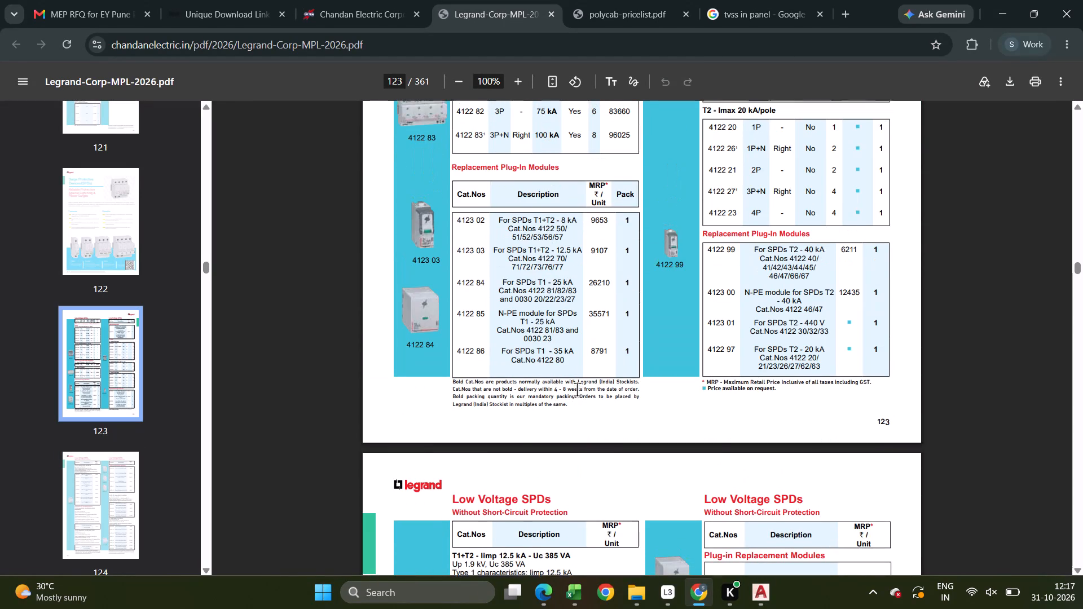
{"action": "scroll", "coordinate": [577, 389], "scroll_direction": "up", "scroll_amount": 2}
{"action": "scroll", "coordinate": [577, 389], "scroll_direction": "down", "scroll_amount": 9}
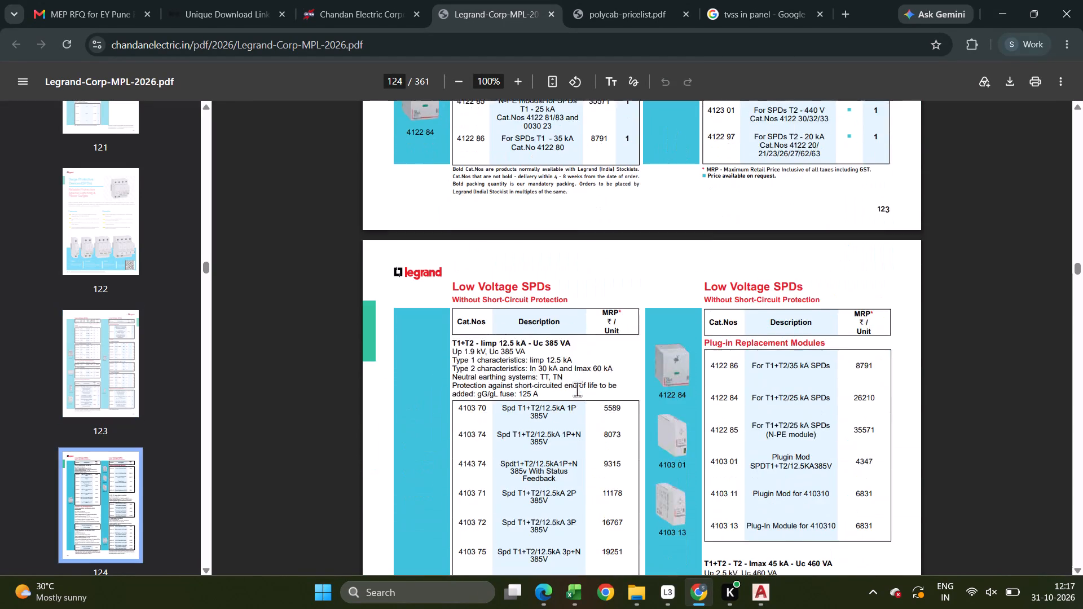
{"action": "scroll", "coordinate": [577, 389], "scroll_direction": "up", "scroll_amount": 1}
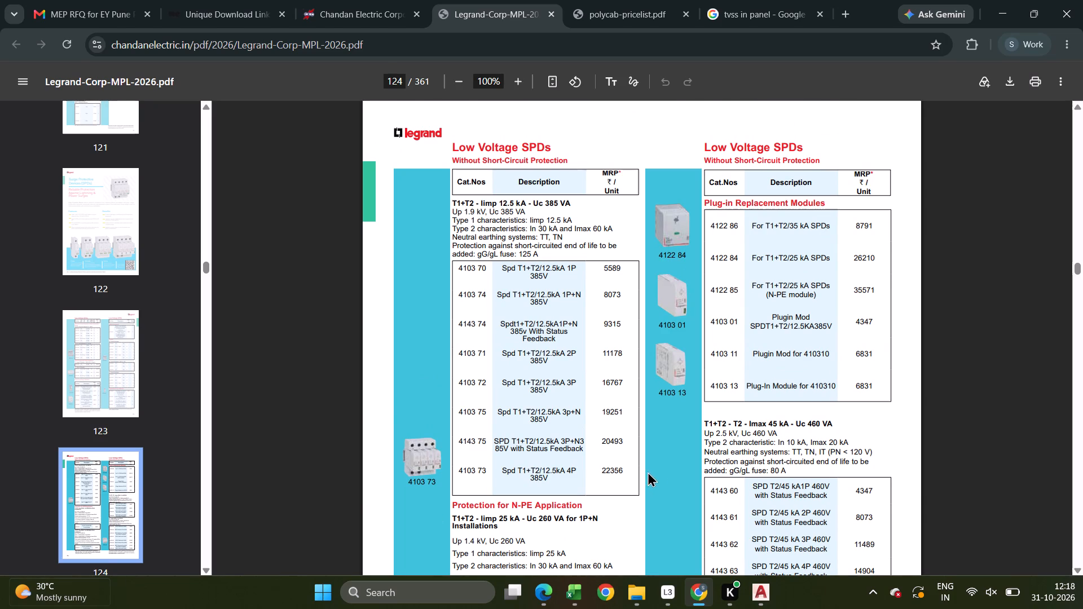
Back in the Excel BOQ, enter the TVSS unit price 20493 in S704 and calculate its amount in T704 as S704*1.
{"action": "key", "text": "alt+Tab"}
{"action": "type", "text": "20"}
{"action": "type", "text": "493"}
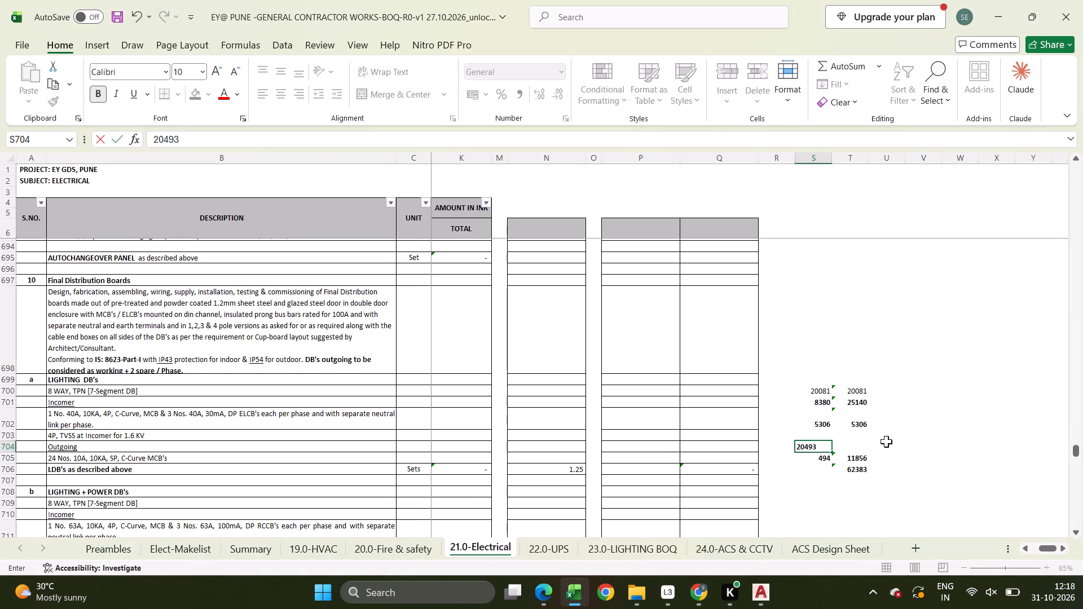
{"action": "key", "text": "Right"}
{"action": "key", "text": "equal"}
{"action": "key", "text": "Left"}
{"action": "type", "text": "*1"}
{"action": "key", "text": "Return"}
Recheck the T1+T2 and Type 2 SPD options and prices in the Legrand price list in Chrome.
{"action": "key", "text": "alt+Tab"}
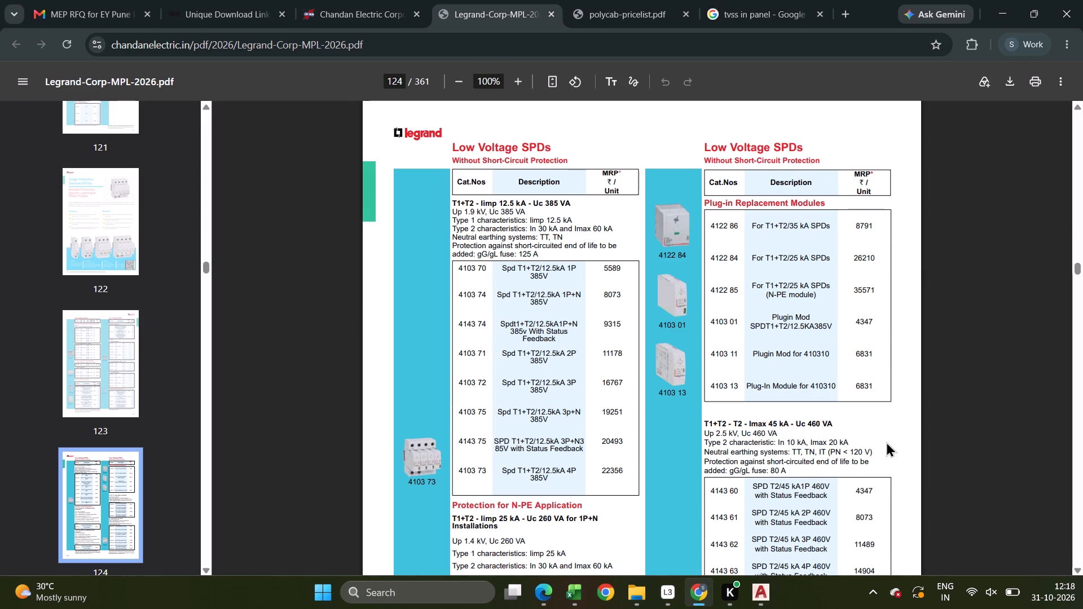
{"action": "key", "text": "alt+Tab"}
{"action": "key", "text": "alt+Tab"}
{"action": "scroll", "coordinate": [723, 455], "scroll_direction": "down", "scroll_amount": 9}
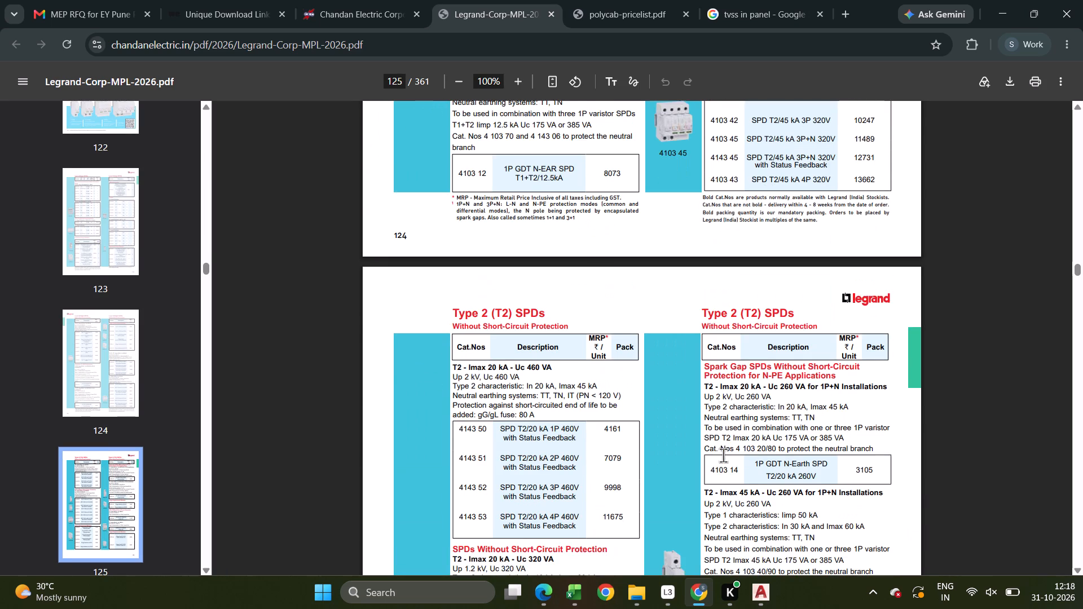
{"action": "scroll", "coordinate": [723, 455], "scroll_direction": "up", "scroll_amount": 5}
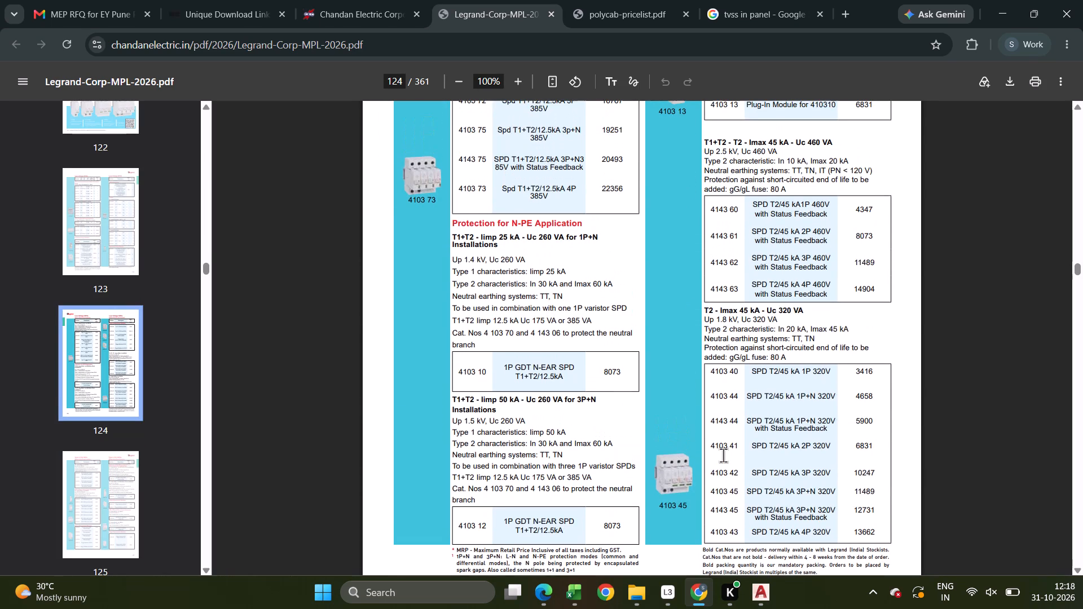
{"action": "scroll", "coordinate": [723, 455], "scroll_direction": "up", "scroll_amount": 3}
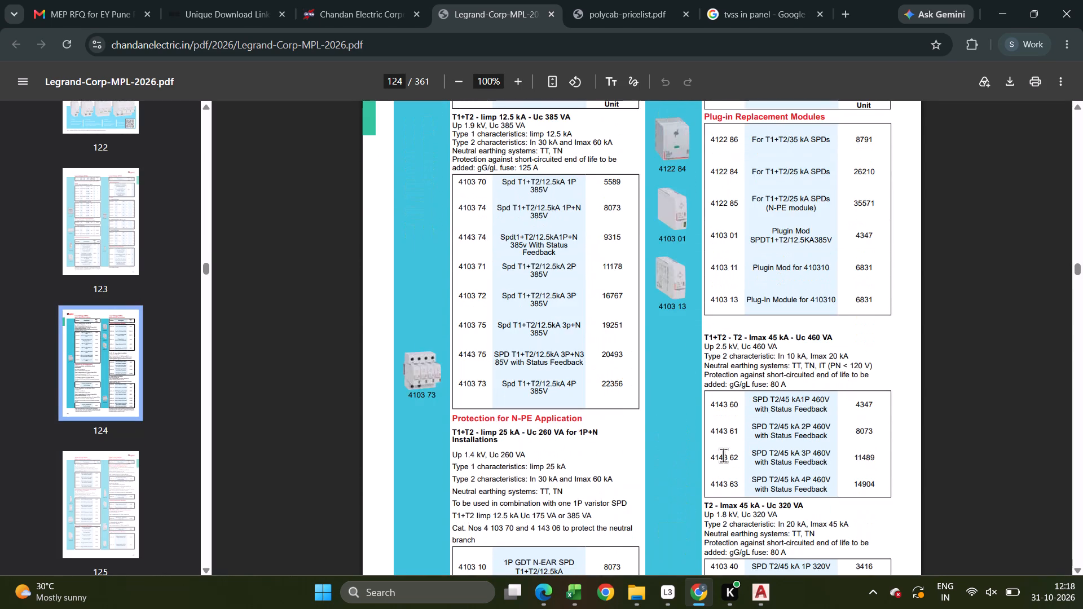
{"action": "scroll", "coordinate": [723, 455], "scroll_direction": "down", "scroll_amount": 8}
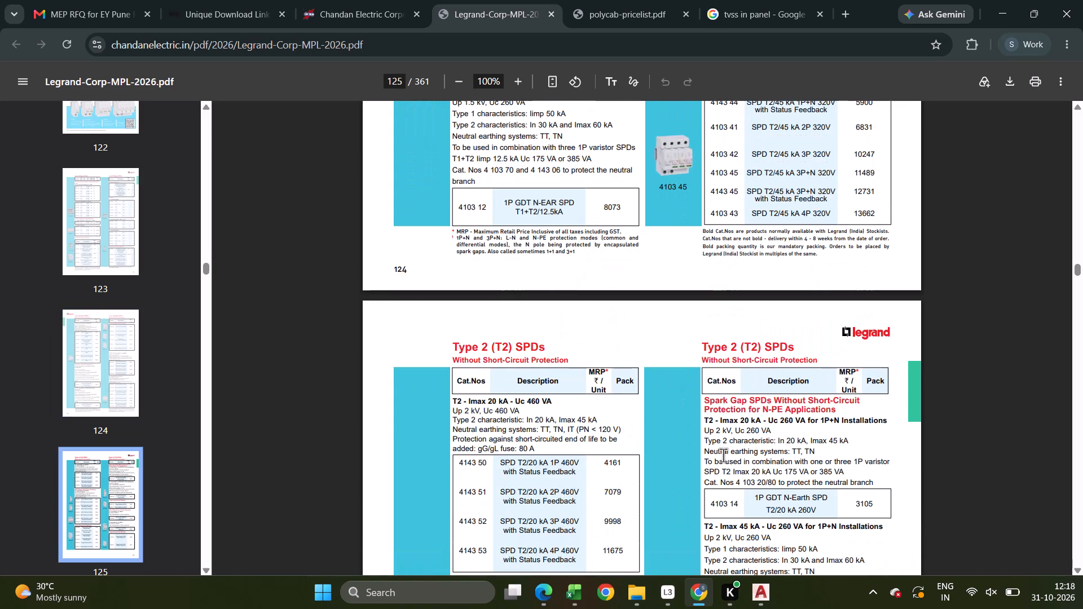
In the Excel BOQ's LDB total row, enter the factor 0.4 in U706 and calculate V706 as U706*T706.
{"action": "key", "text": "alt+Tab"}
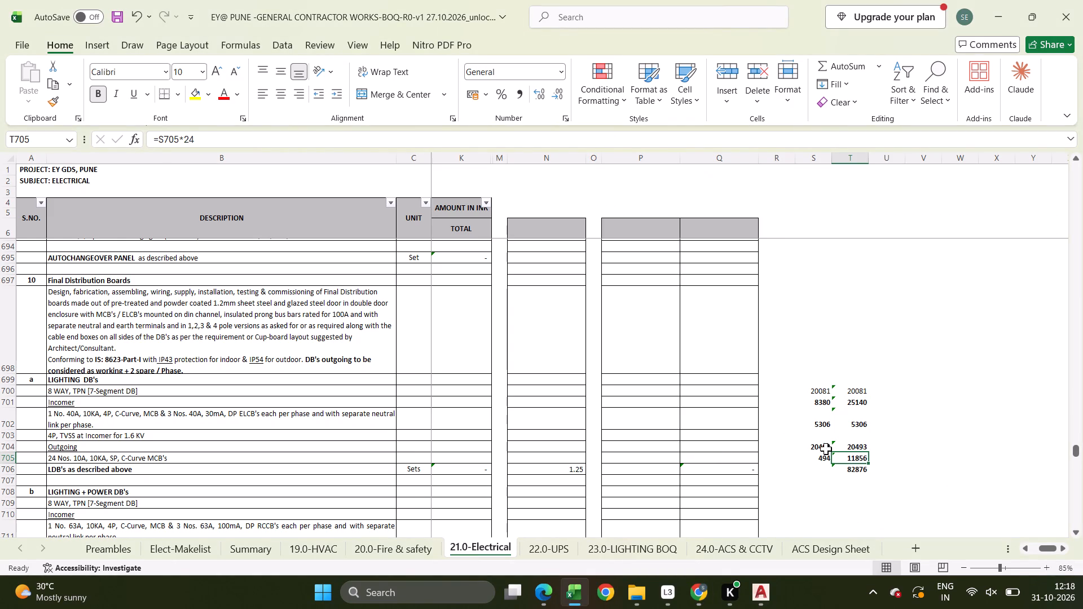
{"action": "left_click", "coordinate": [887, 470]}
{"action": "type", "text": ".4"}
{"action": "key", "text": "Right"}
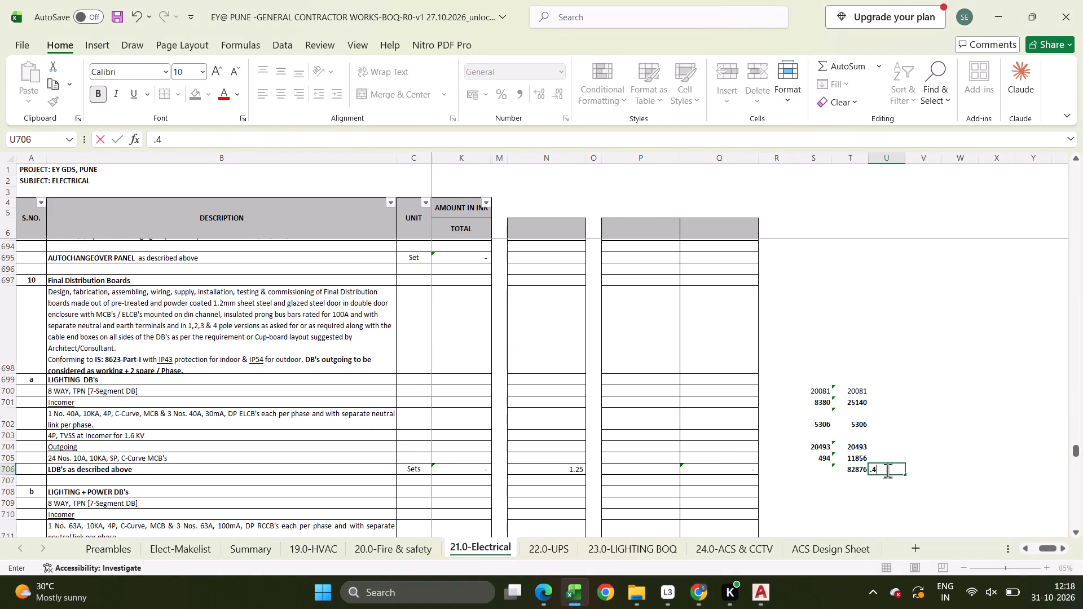
{"action": "key", "text": "equal"}
{"action": "key", "text": "Left"}
{"action": "key", "text": "asterisk"}
{"action": "key", "text": "Left"}
{"action": "key", "text": "Left"}
{"action": "key", "text": "Return"}
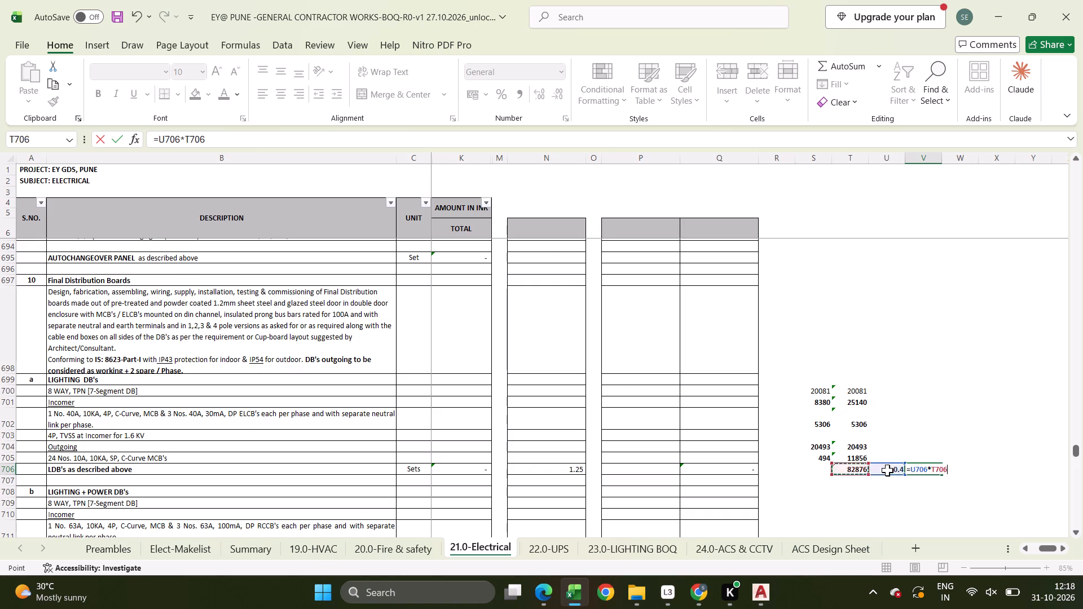
Link the LDB rate cell P706 to the factored cost in V706.
{"action": "key", "text": "Up"}
{"action": "key", "text": "Right"}
{"action": "key", "text": "Left"}
{"action": "key", "text": "Left"}
{"action": "key", "text": "Left"}
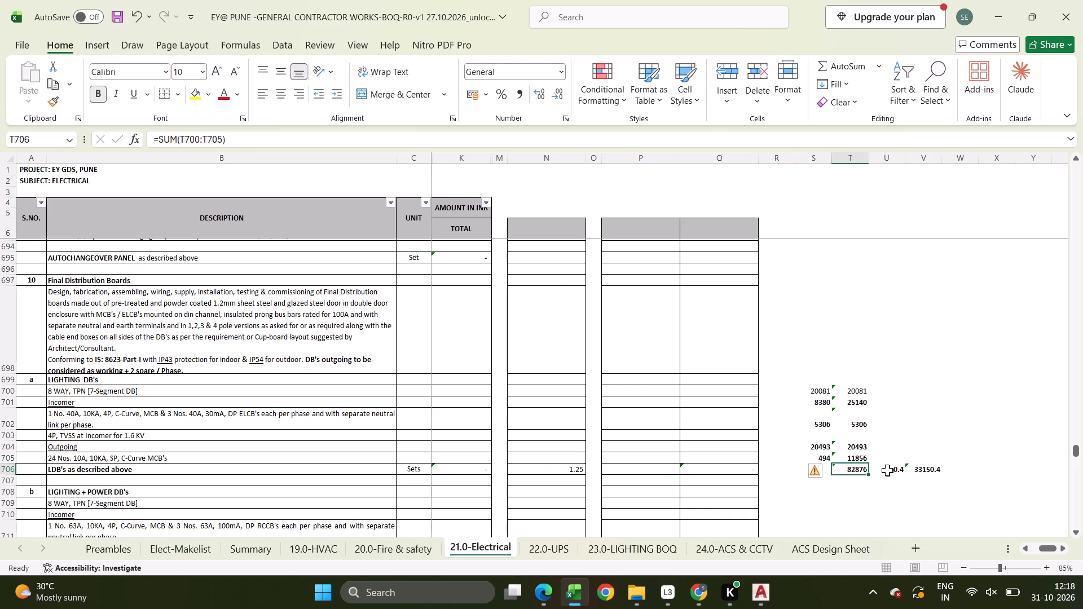
{"action": "key", "text": "Left"}
{"action": "key", "text": "Left"}
{"action": "key", "text": "Left"}
{"action": "key", "text": "Left"}
{"action": "key", "text": "equal"}
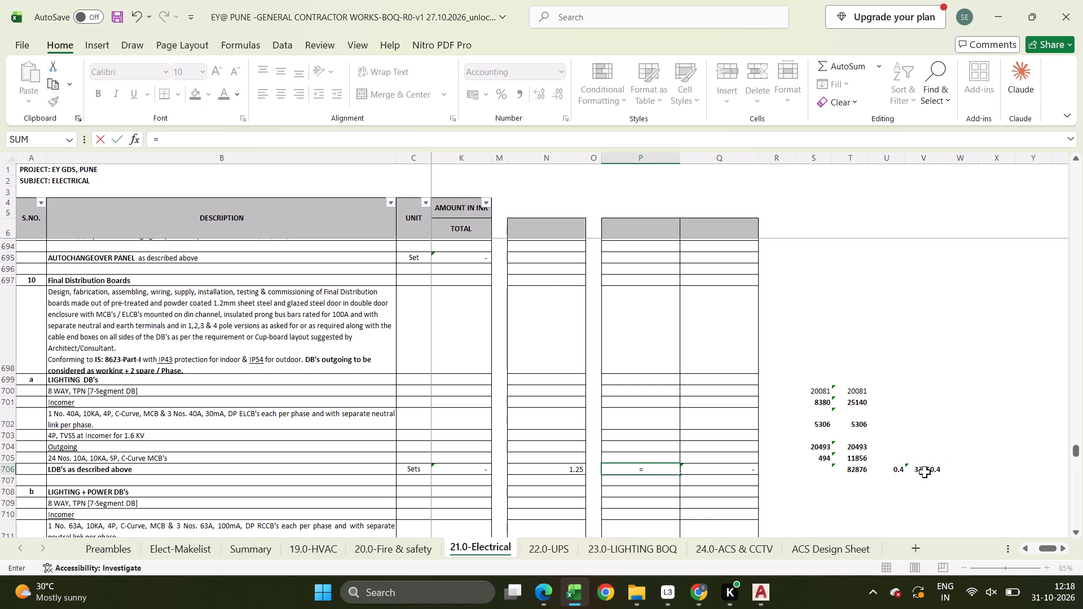
{"action": "left_click", "coordinate": [940, 466]}
{"action": "key", "text": "Return"}
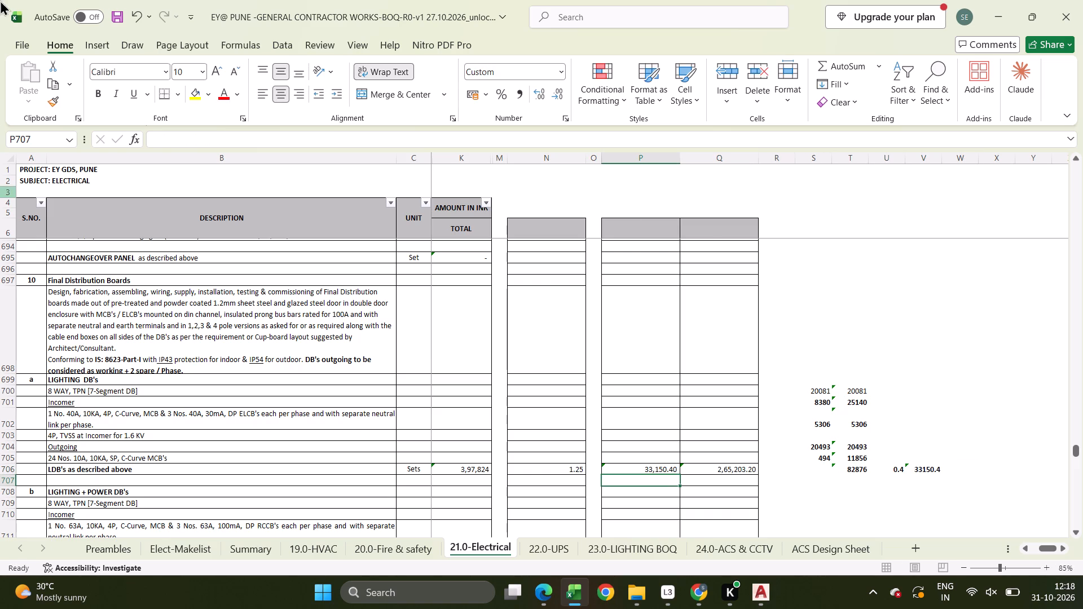
Copy the Lighting DB pricing block P700:V706 into the General Power DB's section, starting at P718.
{"action": "scroll", "coordinate": [594, 450], "scroll_direction": "down", "scroll_amount": 5}
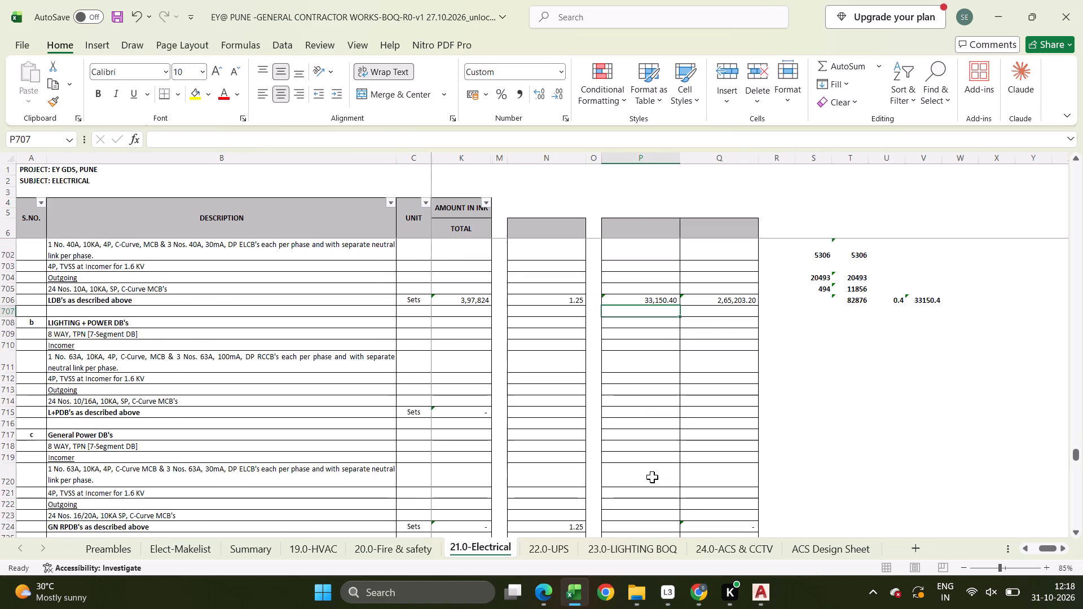
{"action": "scroll", "coordinate": [652, 477], "scroll_direction": "down", "scroll_amount": 1}
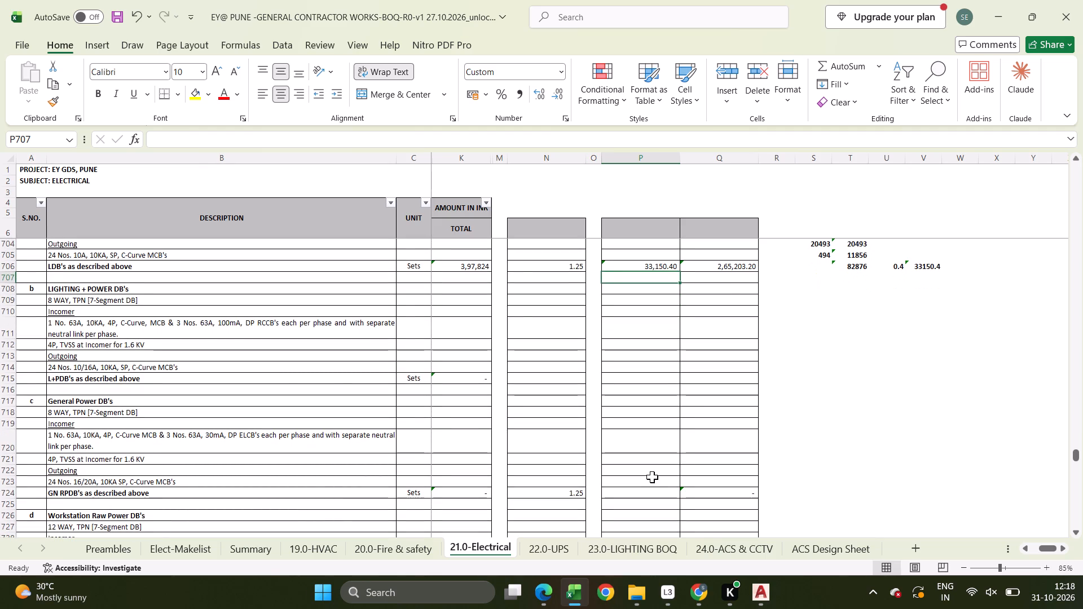
{"action": "scroll", "coordinate": [662, 469], "scroll_direction": "up", "scroll_amount": 2}
{"action": "scroll", "coordinate": [662, 422], "scroll_direction": "up", "scroll_amount": 1}
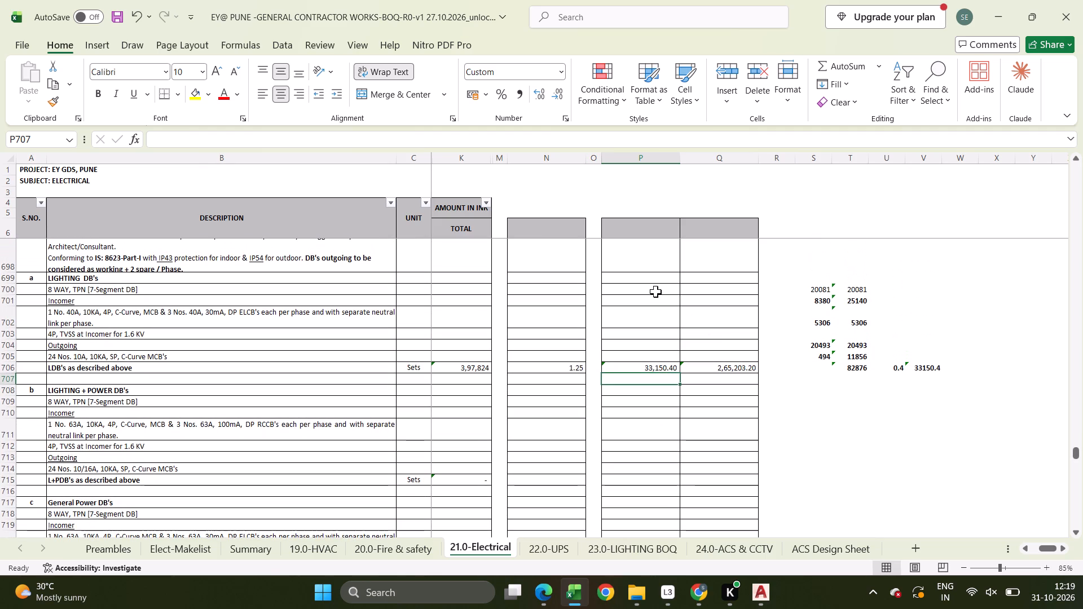
{"action": "left_click_drag", "start_coordinate": [654, 289], "coordinate": [932, 368]}
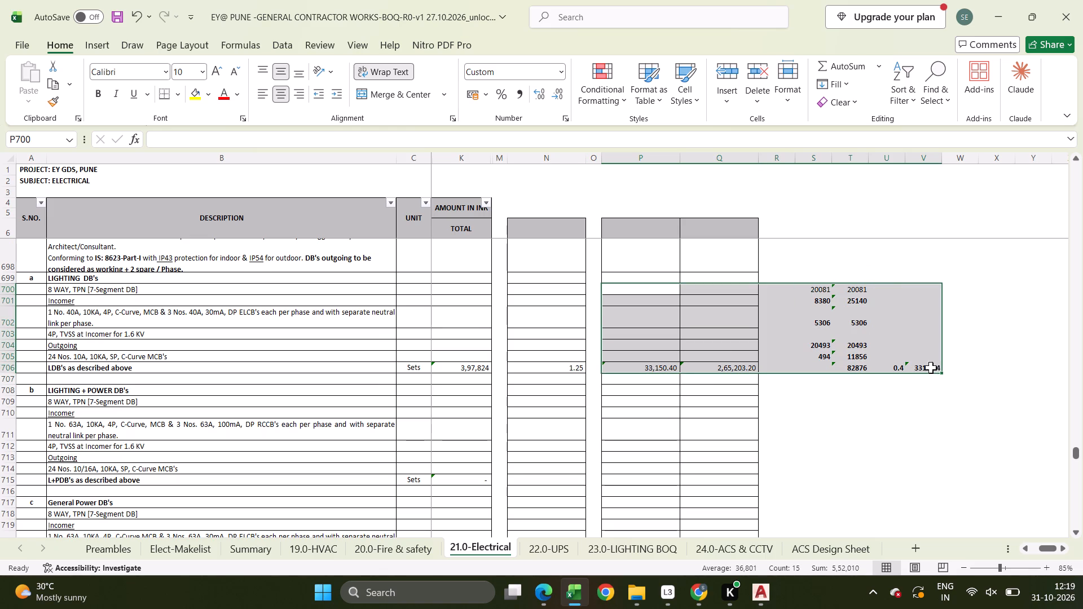
{"action": "key", "text": "ctrl+c"}
{"action": "scroll", "coordinate": [653, 418], "scroll_direction": "down", "scroll_amount": 4}
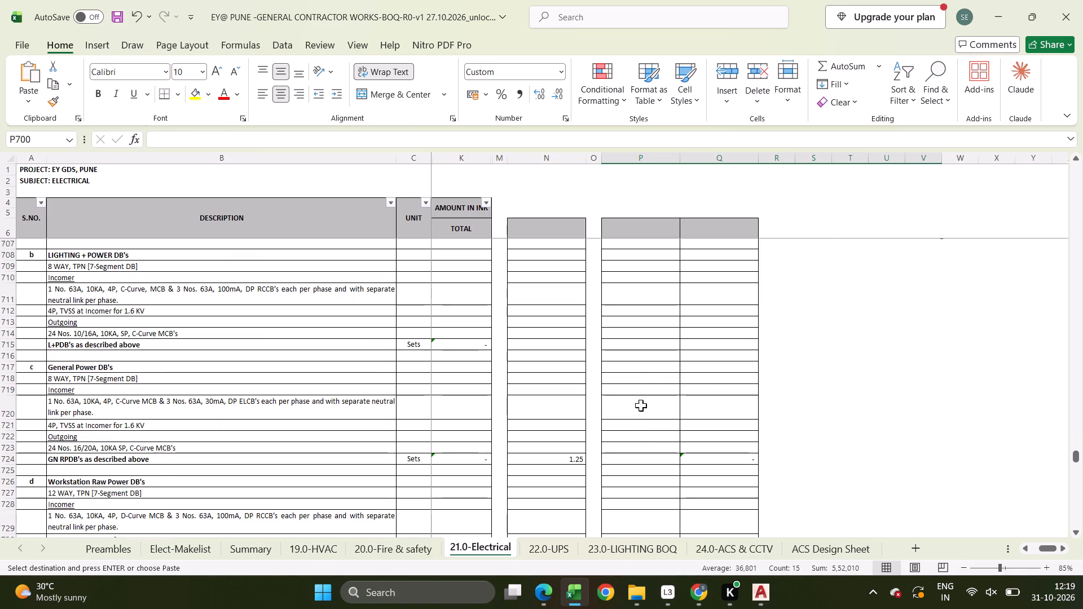
{"action": "left_click", "coordinate": [638, 372]}
{"action": "key", "text": "ctrl+v"}
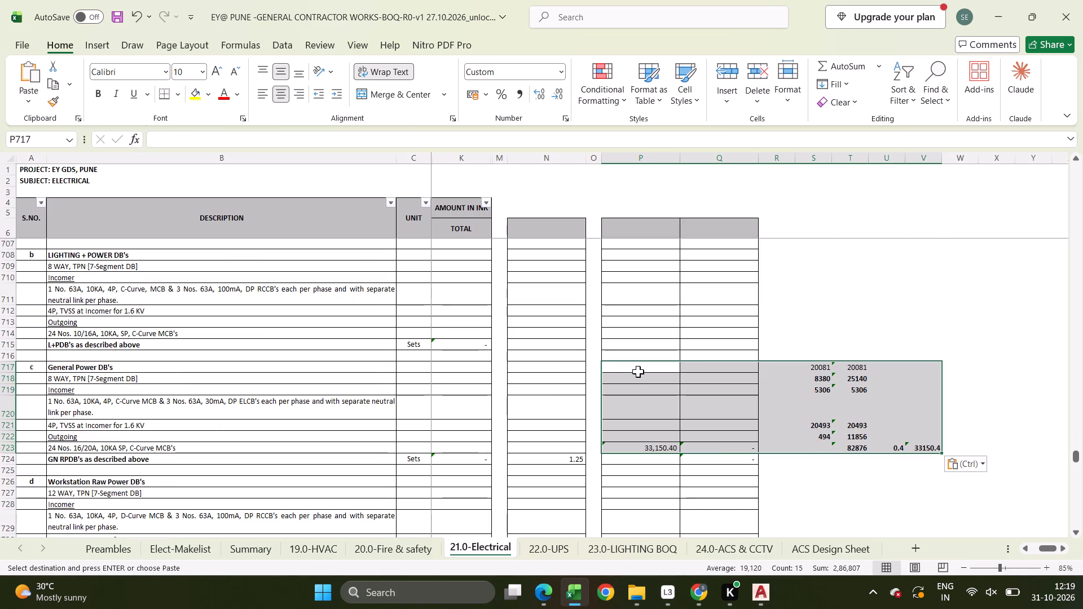
{"action": "key", "text": "ctrl+z"}
{"action": "key", "text": "Down"}
{"action": "key", "text": "ctrl+v"}
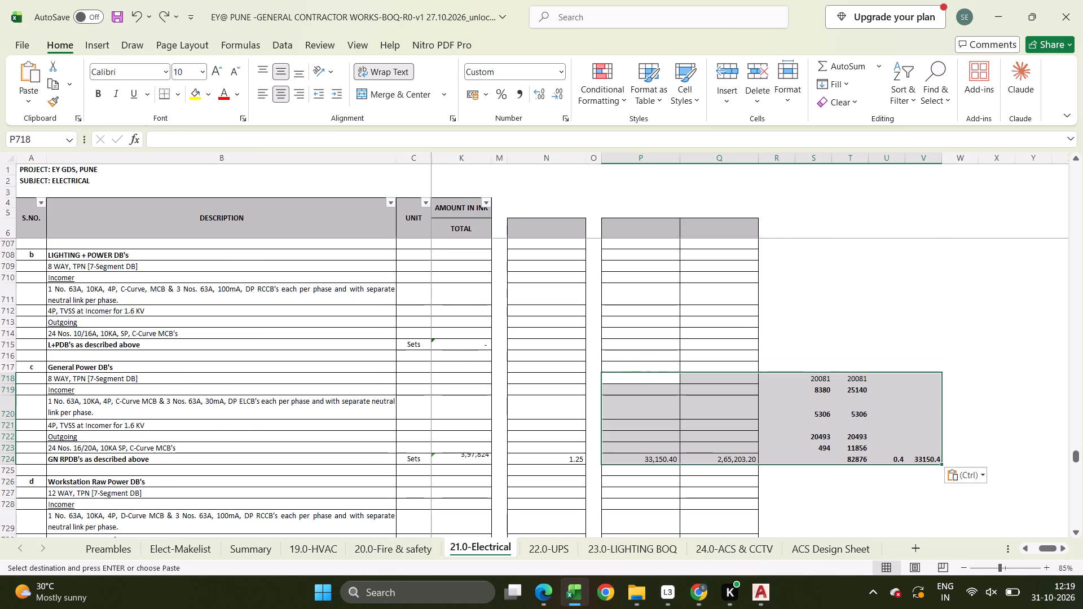
Look up the 63A, 30 mA double-pole RCBO price in the Legrand price list in Chrome and enter 10210 in Excel cell S719.
{"action": "key", "text": "Right"}
{"action": "key", "text": "Right"}
{"action": "key", "text": "Right"}
{"action": "key", "text": "Down"}
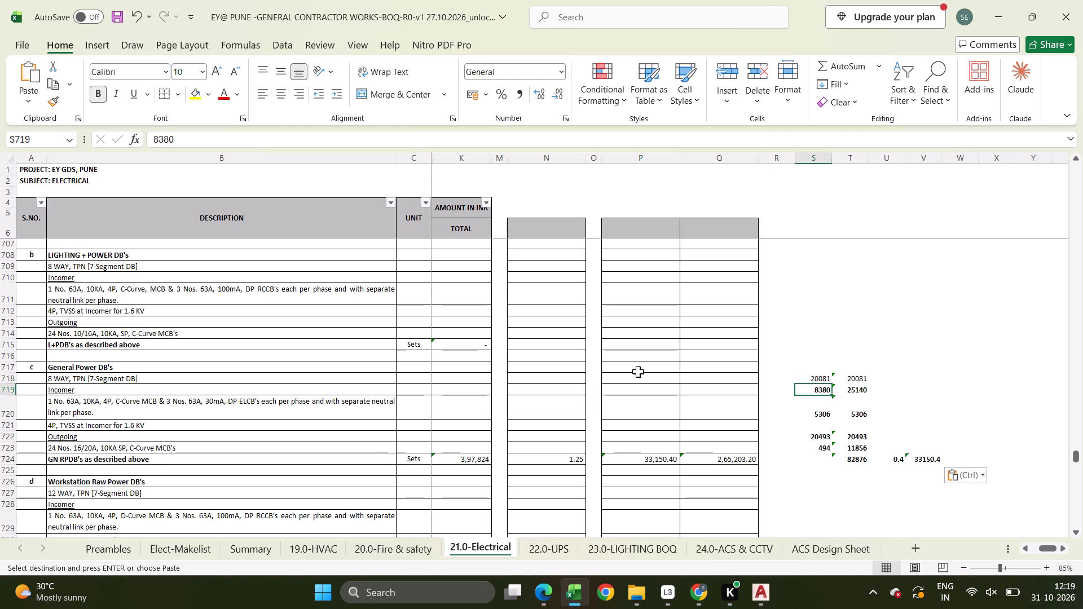
{"action": "key", "text": "alt+Tab"}
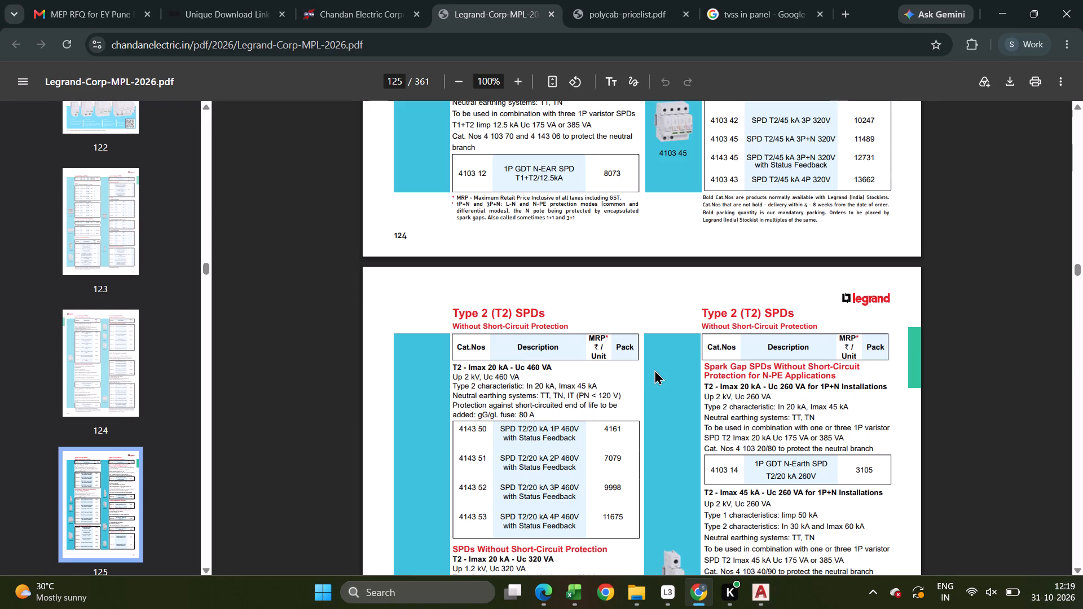
{"action": "scroll", "coordinate": [623, 367], "scroll_direction": "up", "scroll_amount": 17}
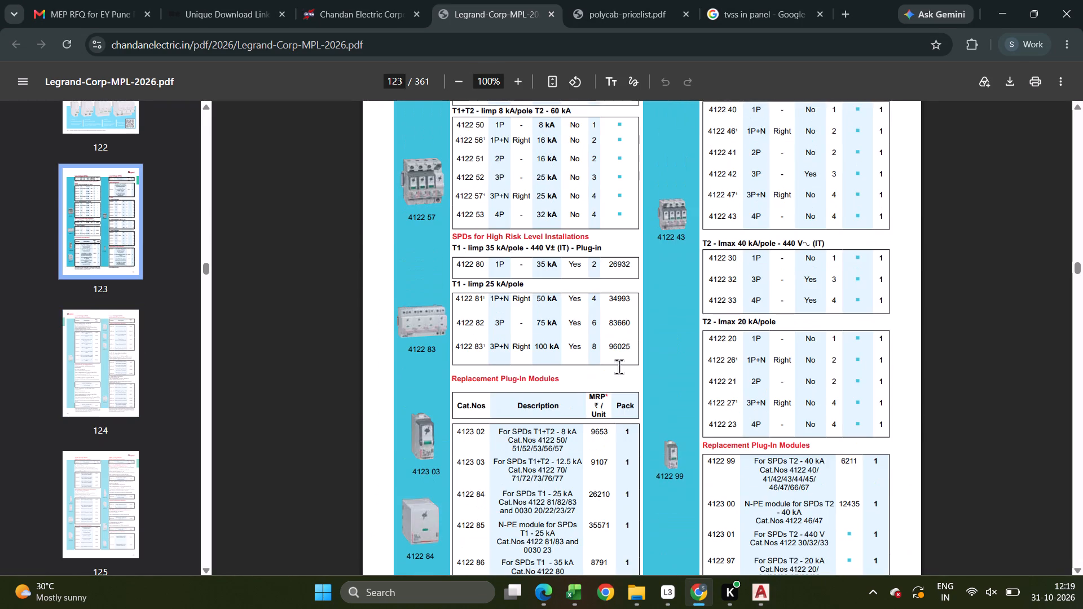
{"action": "scroll", "coordinate": [617, 360], "scroll_direction": "up", "scroll_amount": 11}
{"action": "scroll", "coordinate": [617, 360], "scroll_direction": "down", "scroll_amount": 5}
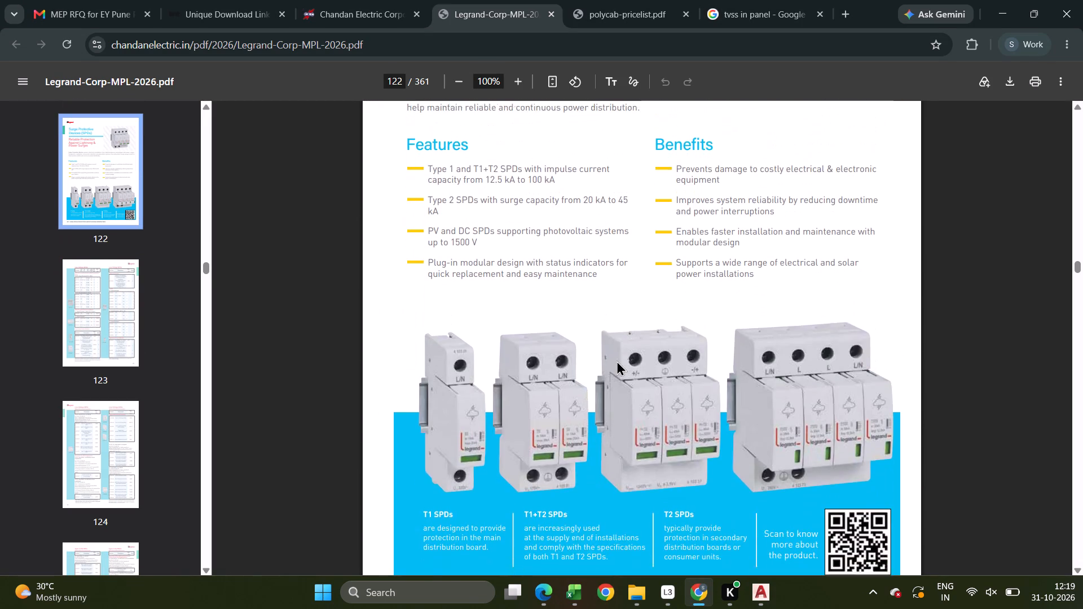
{"action": "scroll", "coordinate": [617, 360], "scroll_direction": "up", "scroll_amount": 13}
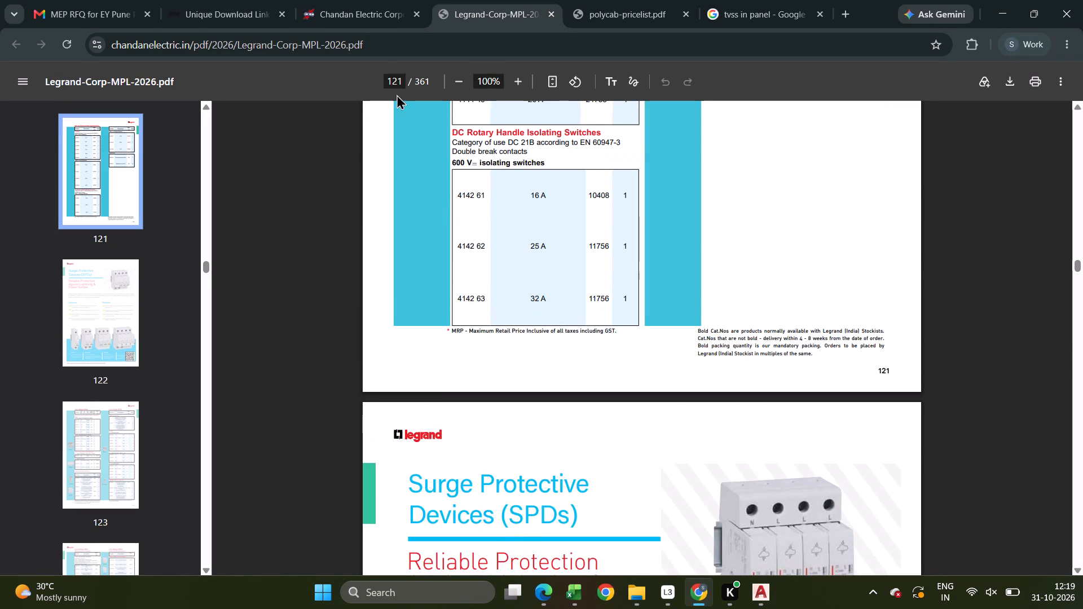
{"action": "left_click", "coordinate": [403, 82]}
{"action": "type", "text": "118"}
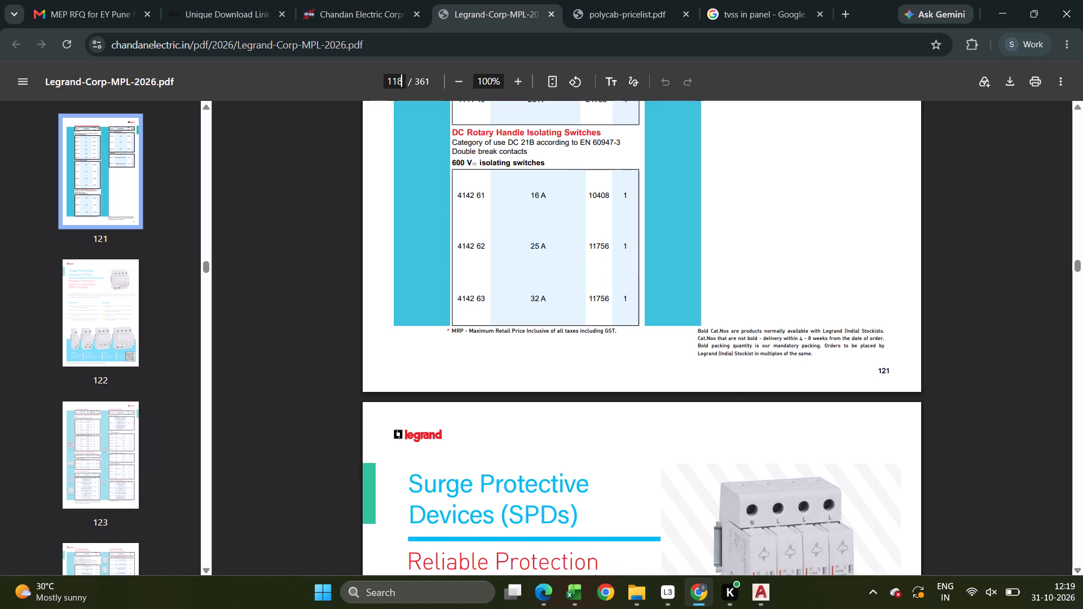
{"action": "key", "text": "Return"}
{"action": "scroll", "coordinate": [650, 324], "scroll_direction": "up", "scroll_amount": 12}
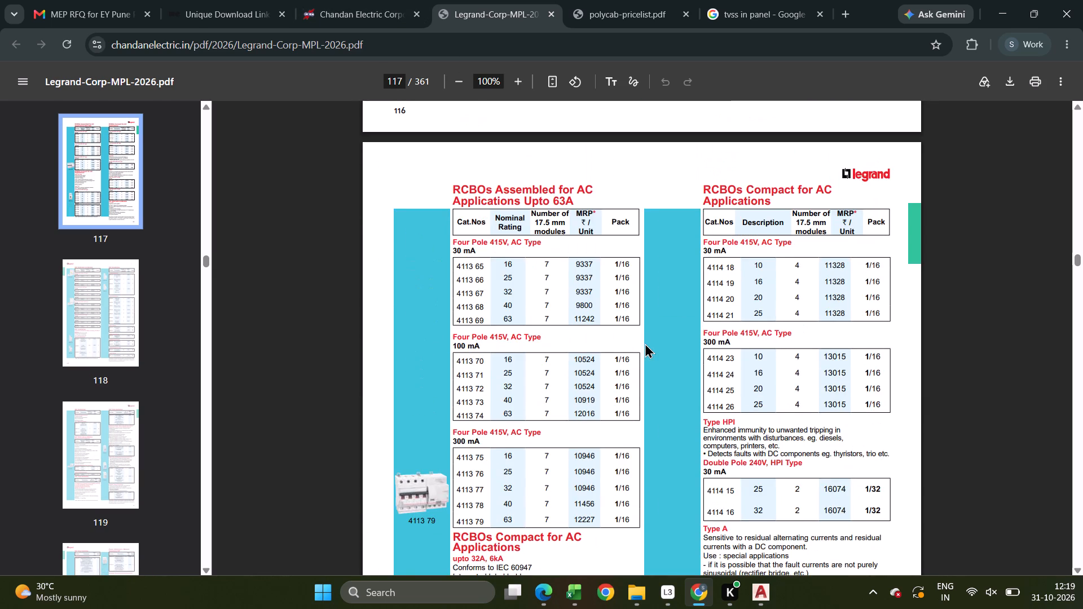
{"action": "scroll", "coordinate": [645, 343], "scroll_direction": "up", "scroll_amount": 8}
{"action": "key", "text": "alt+Tab"}
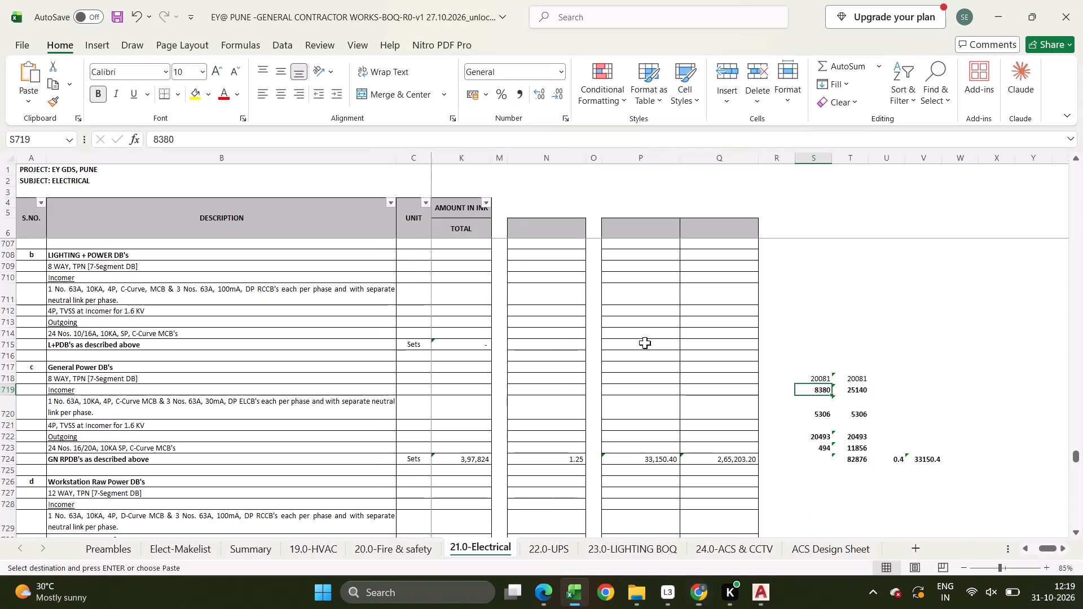
{"action": "key", "text": "alt+Tab"}
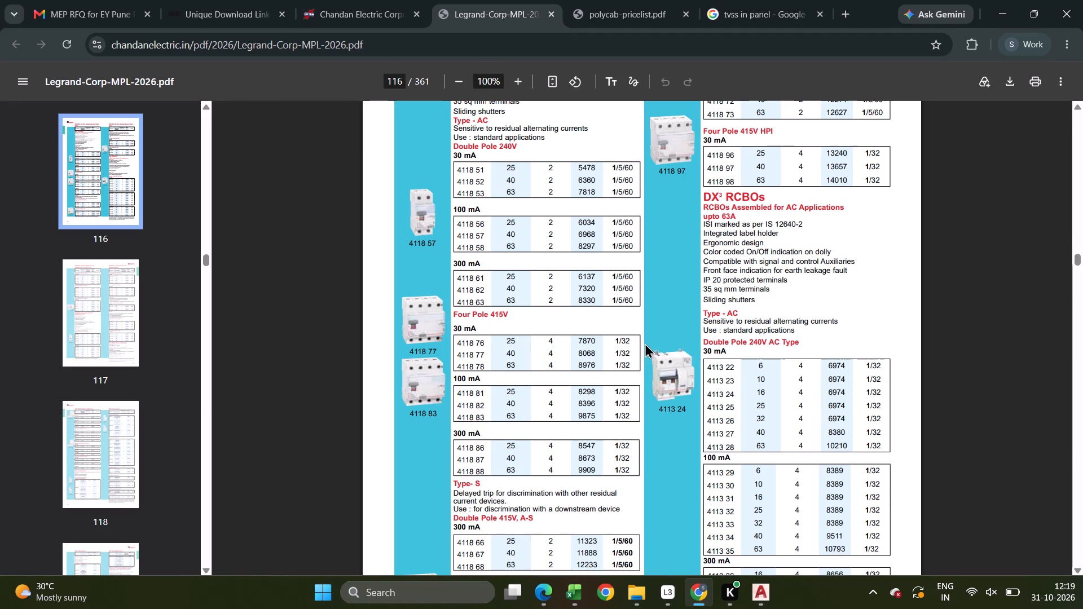
{"action": "key", "text": "alt+Tab"}
{"action": "type", "text": "10210"}
{"action": "key", "text": "Return"}
{"action": "key", "text": "Return"}
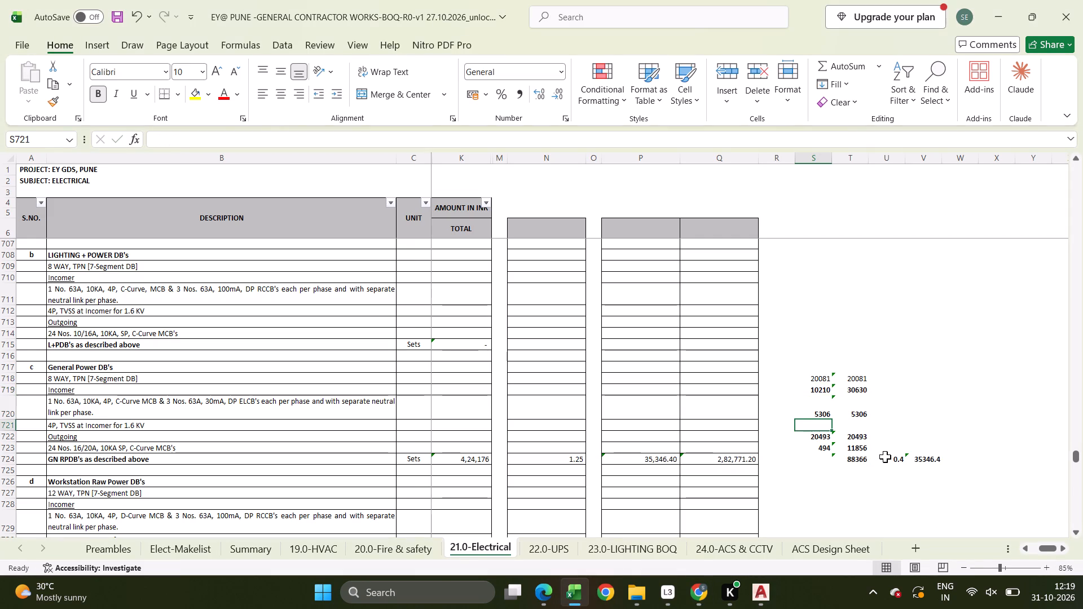
Check the Legrand price list in Chrome for the General Power DB's 63A four-pole C-curve MCB price, and return to the Excel BOQ.
{"action": "key", "text": "Up"}
{"action": "key", "text": "alt+Tab"}
{"action": "scroll", "coordinate": [885, 457], "scroll_direction": "up", "scroll_amount": 11}
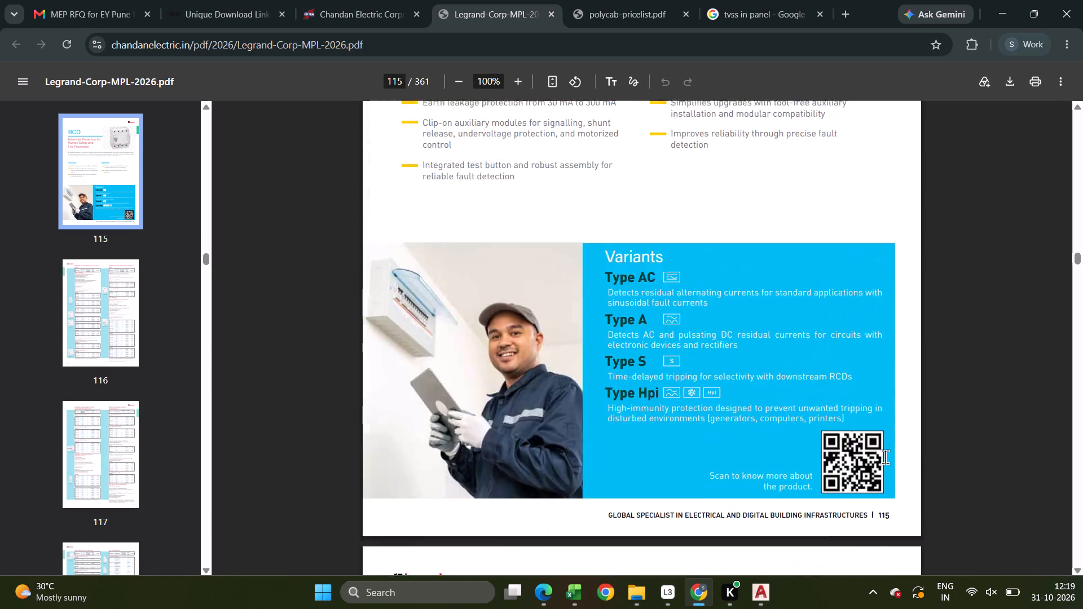
{"action": "scroll", "coordinate": [885, 457], "scroll_direction": "up", "scroll_amount": 15}
{"action": "scroll", "coordinate": [849, 457], "scroll_direction": "up", "scroll_amount": 7}
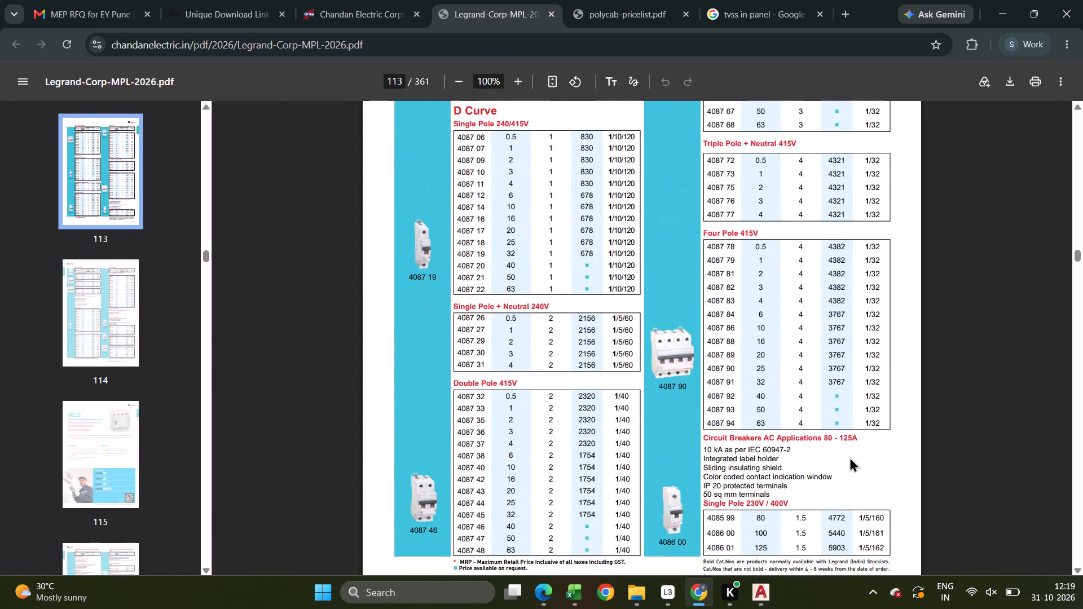
{"action": "scroll", "coordinate": [849, 457], "scroll_direction": "up", "scroll_amount": 4}
{"action": "key", "text": "alt+Tab"}
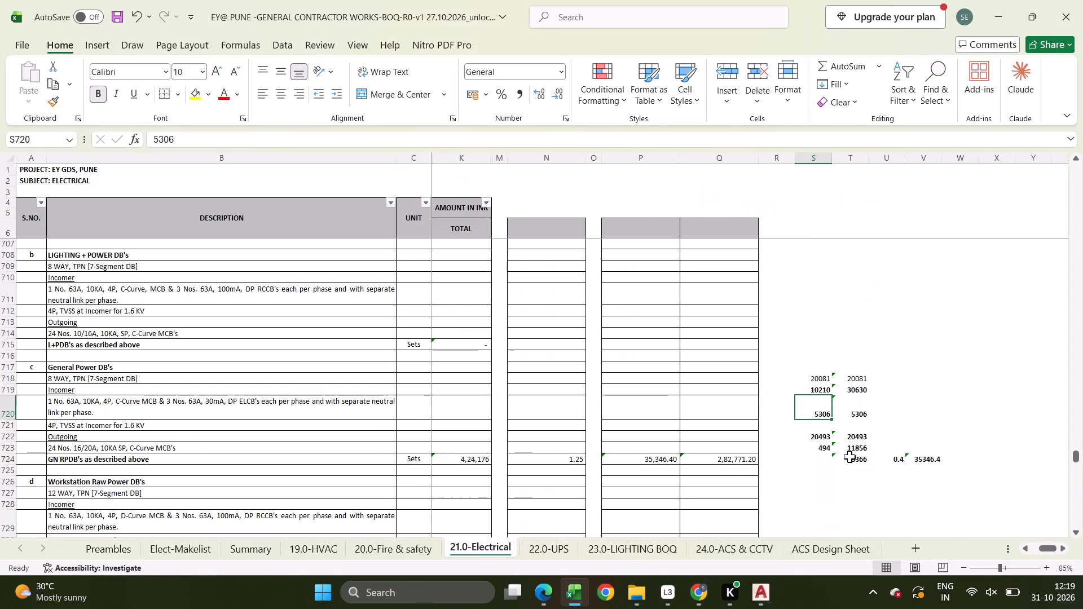
{"action": "scroll", "coordinate": [849, 457], "scroll_direction": "down", "scroll_amount": 3}
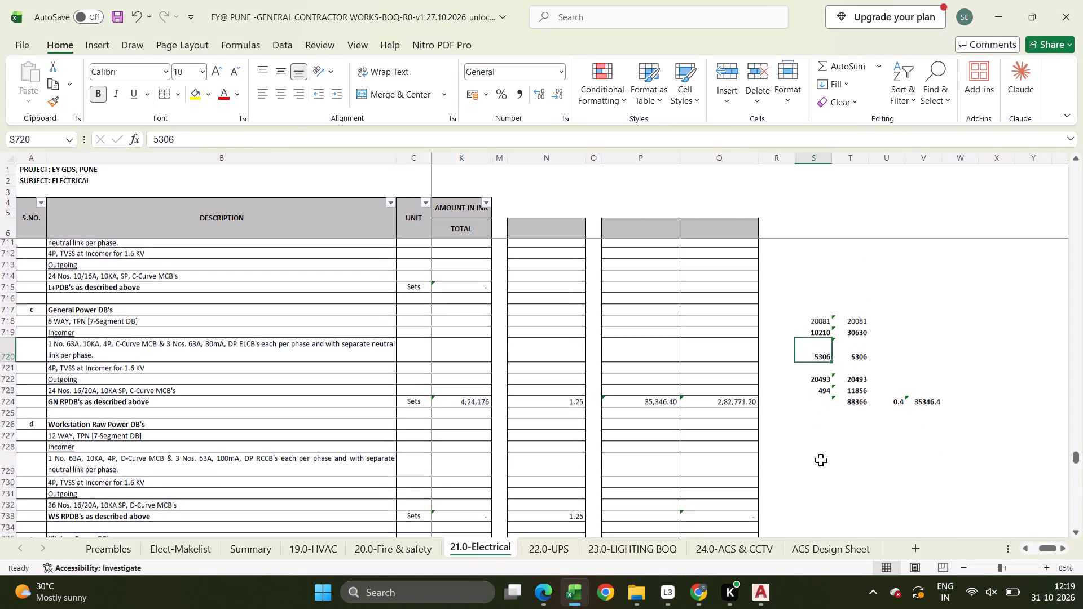
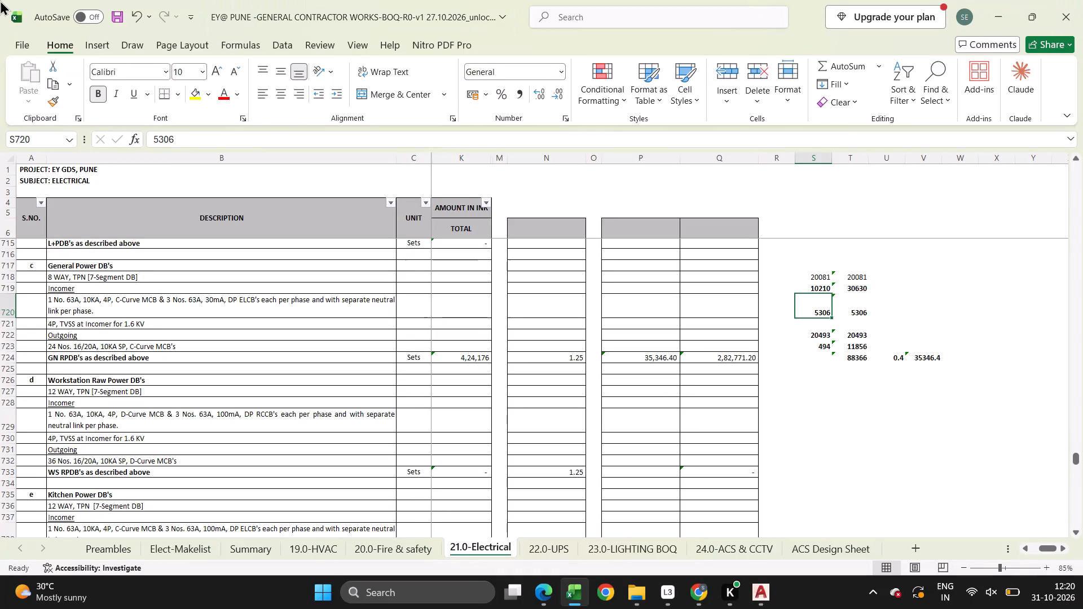
Copy the General Power DB pricing block P718:V724 into the Workstation Raw Power DB's section, starting at P727.
{"action": "key", "text": "Down"}
{"action": "key", "text": "Down"}
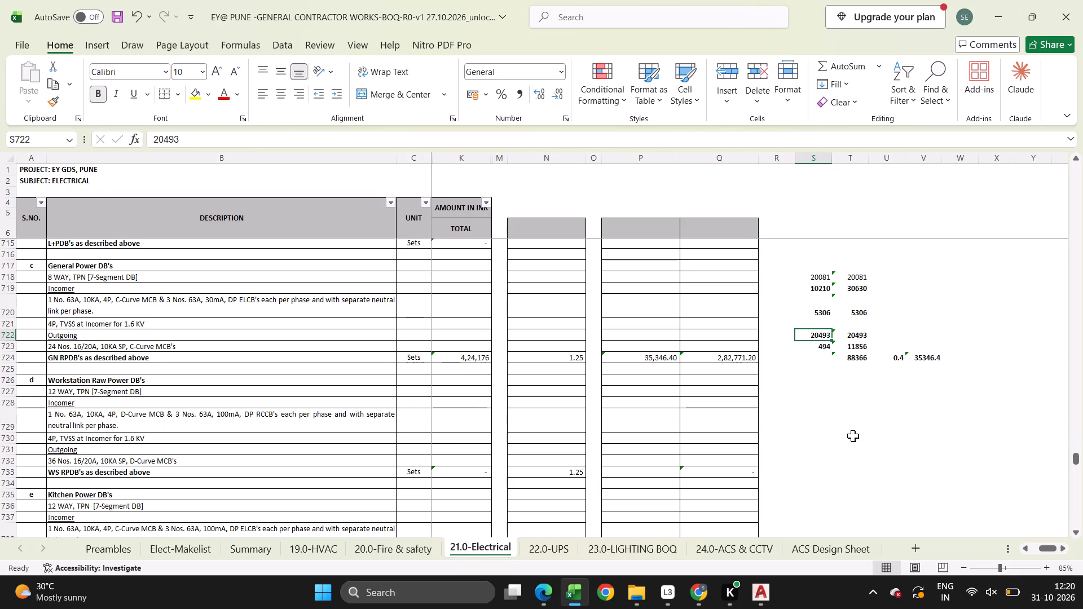
{"action": "left_click_drag", "start_coordinate": [650, 277], "coordinate": [830, 334]}
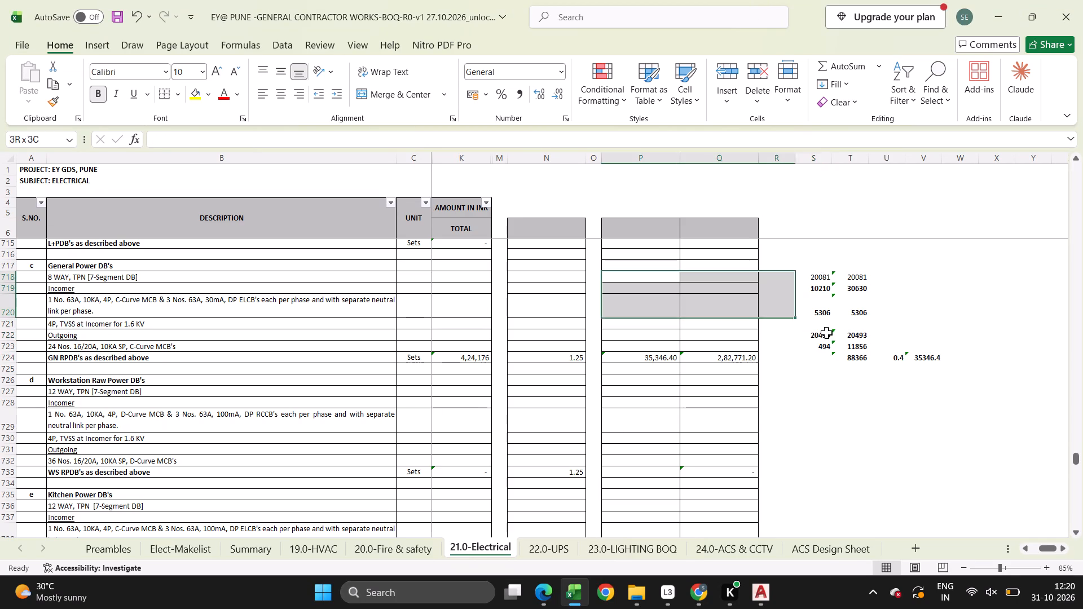
{"action": "left_click_drag", "start_coordinate": [830, 334], "coordinate": [929, 359]}
{"action": "key", "text": "ctrl+c"}
{"action": "left_click", "coordinate": [655, 392]}
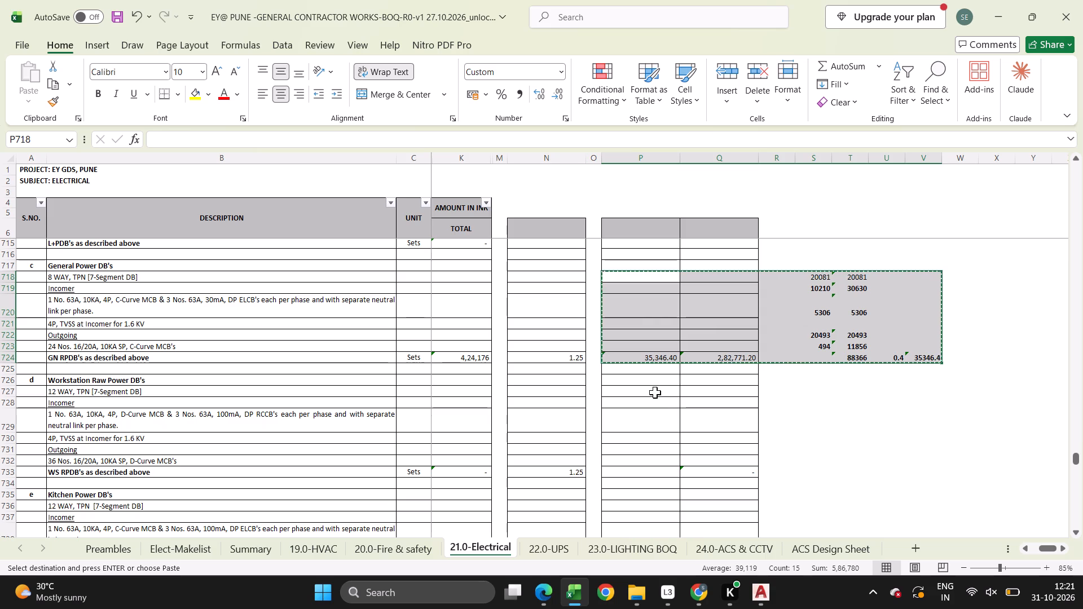
{"action": "key", "text": "ctrl+v"}
Look up the 12-way IP42 Neo DB price on page 136 of the Legrand price list in Chrome and enter 25000 in Excel cell S727.
{"action": "key", "text": "Right"}
{"action": "key", "text": "Right"}
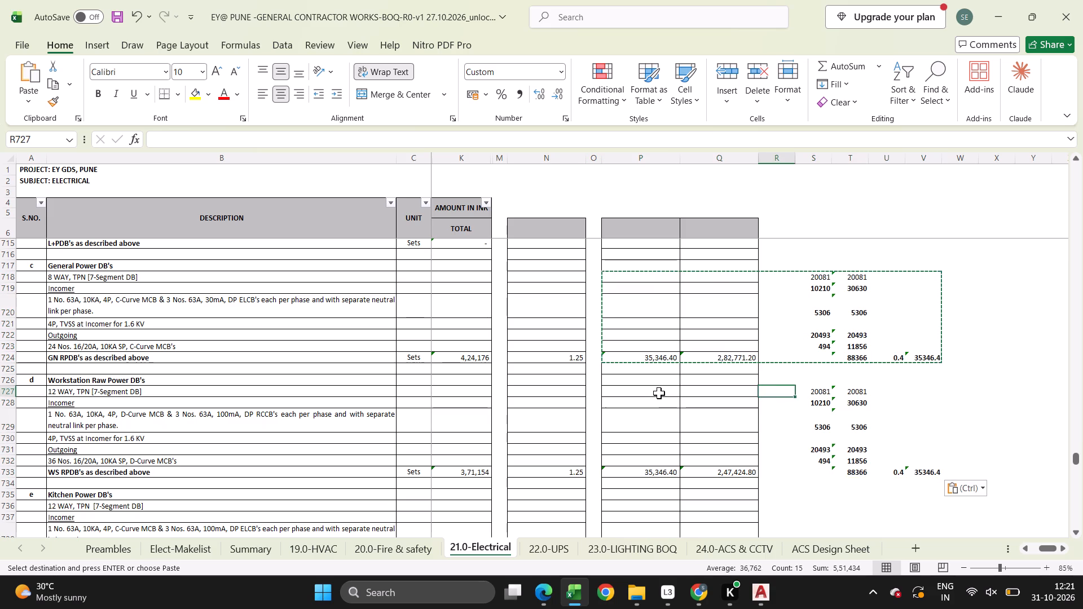
{"action": "key", "text": "Right"}
{"action": "key", "text": "alt+Tab"}
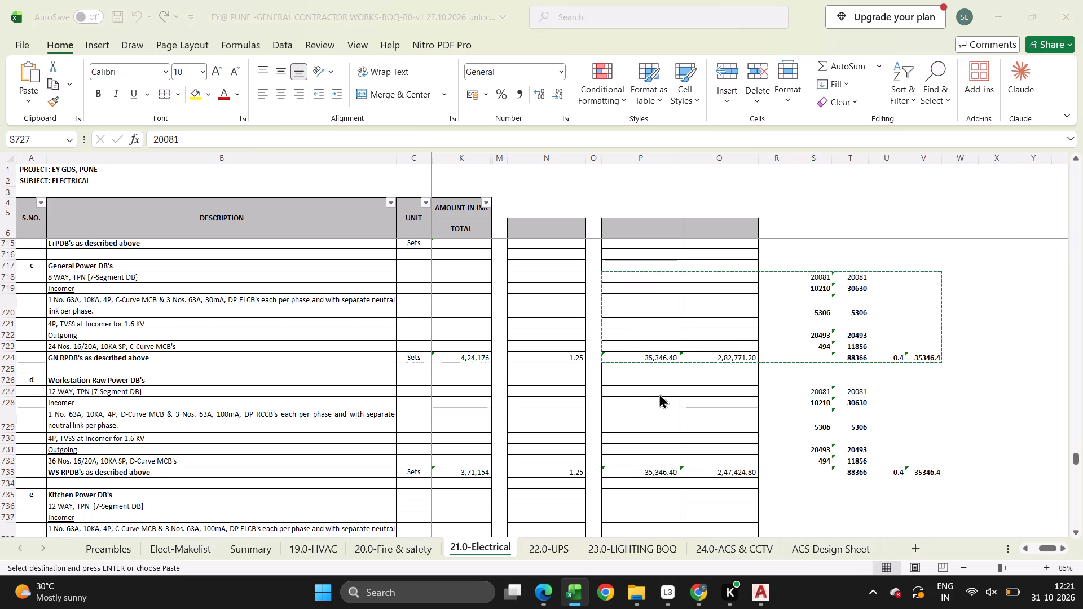
{"action": "key", "text": "alt+Tab"}
{"action": "key", "text": "alt+Tab"}
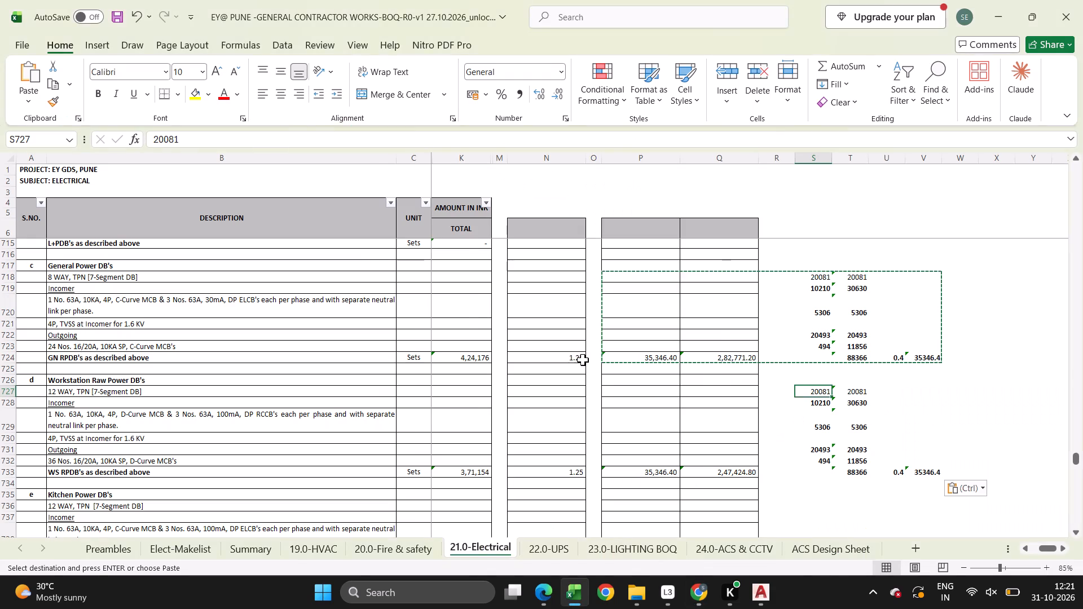
{"action": "left_click", "coordinate": [401, 79]}
{"action": "type", "text": "136"}
{"action": "key", "text": "Return"}
{"action": "scroll", "coordinate": [596, 121], "scroll_direction": "up", "scroll_amount": 1}
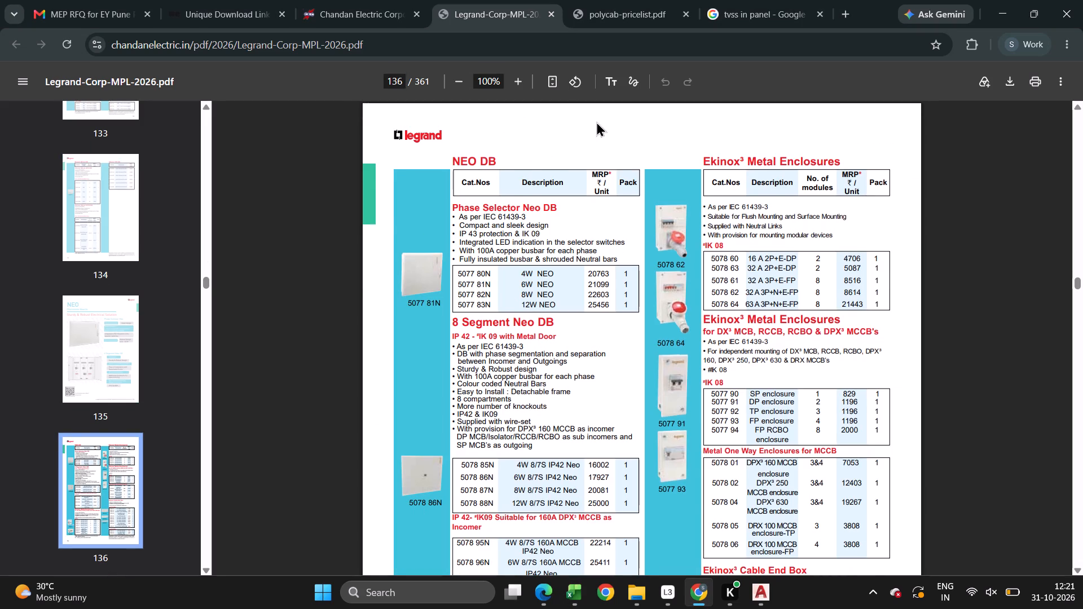
{"action": "scroll", "coordinate": [596, 127], "scroll_direction": "down", "scroll_amount": 3}
{"action": "scroll", "coordinate": [596, 128], "scroll_direction": "up", "scroll_amount": 1}
{"action": "key", "text": "alt+Tab"}
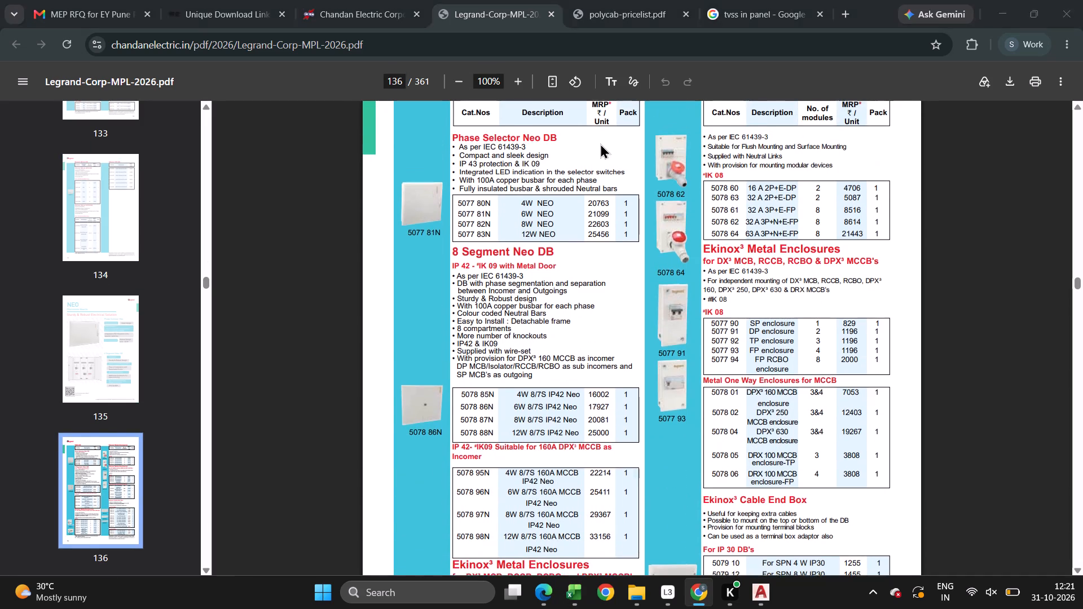
{"action": "type", "text": "25000"}
{"action": "key", "text": "Return"}
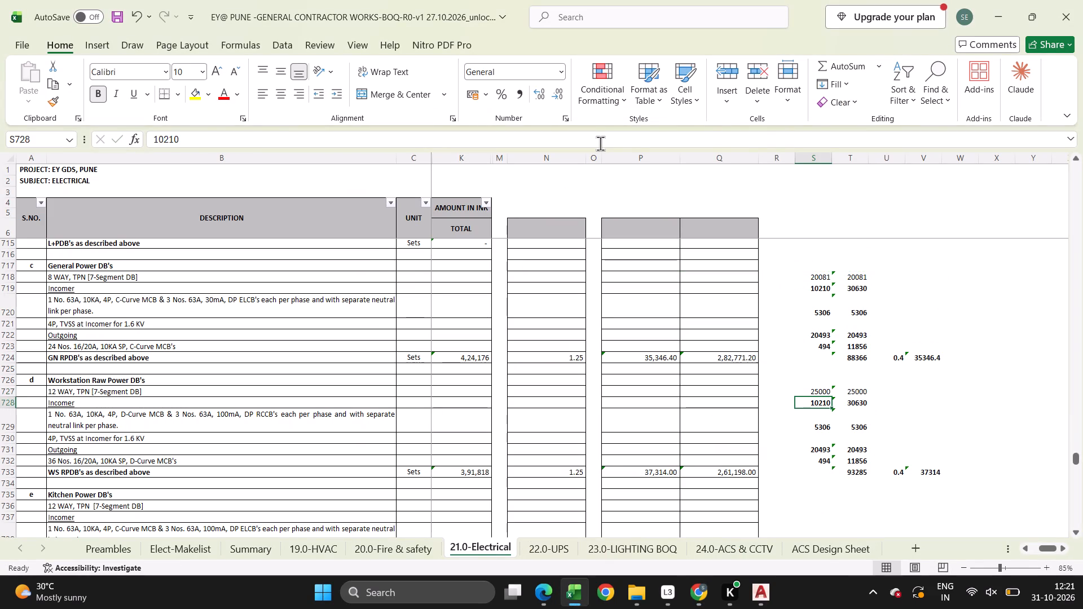
Enter 5950 in S729 as the Workstation Raw Power DB's 63A four-pole D-curve MCB price.
{"action": "key", "text": "Return"}
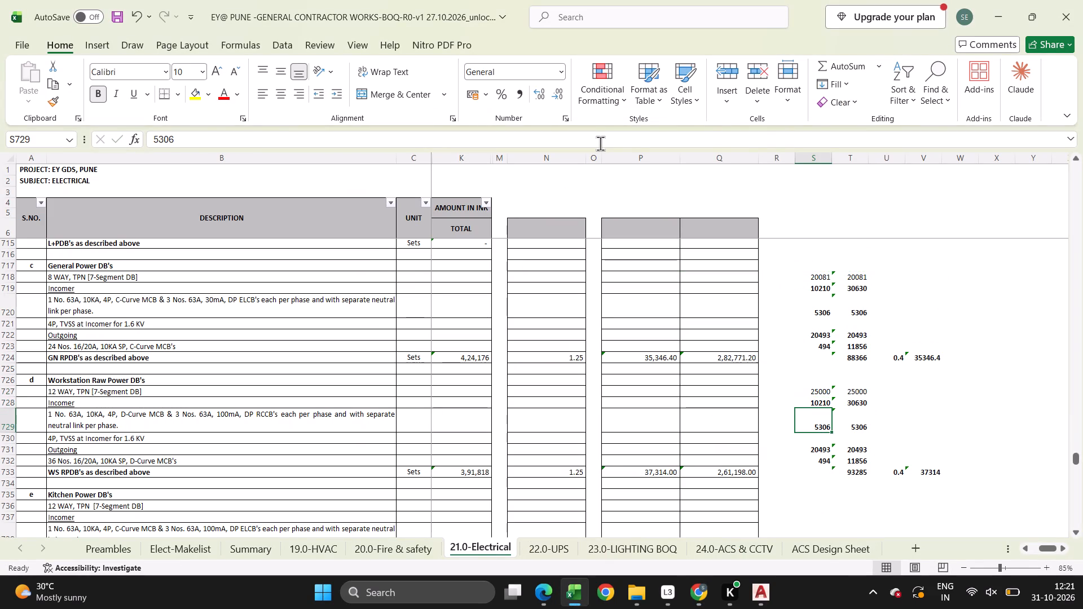
{"action": "type", "text": "5950"}
{"action": "key", "text": "Return"}
Look up the 63A, 100 mA double-pole RCBO price in the Legrand price list in Chrome and enter 10793 in Excel cell S728.
{"action": "key", "text": "Up"}
{"action": "key", "text": "Up"}
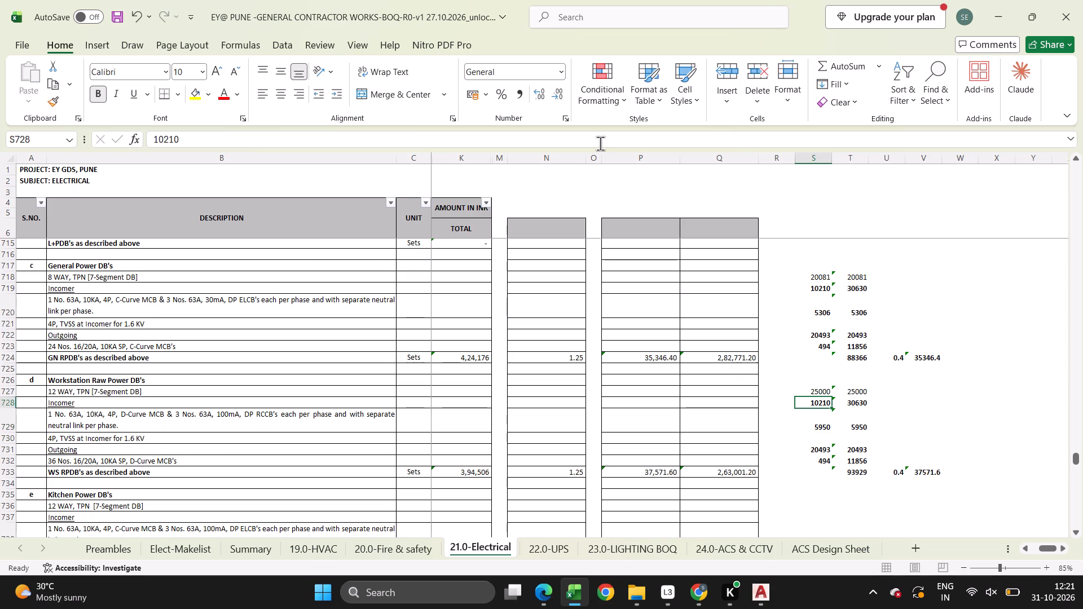
{"action": "key", "text": "alt+Tab"}
{"action": "left_click", "coordinate": [403, 84]}
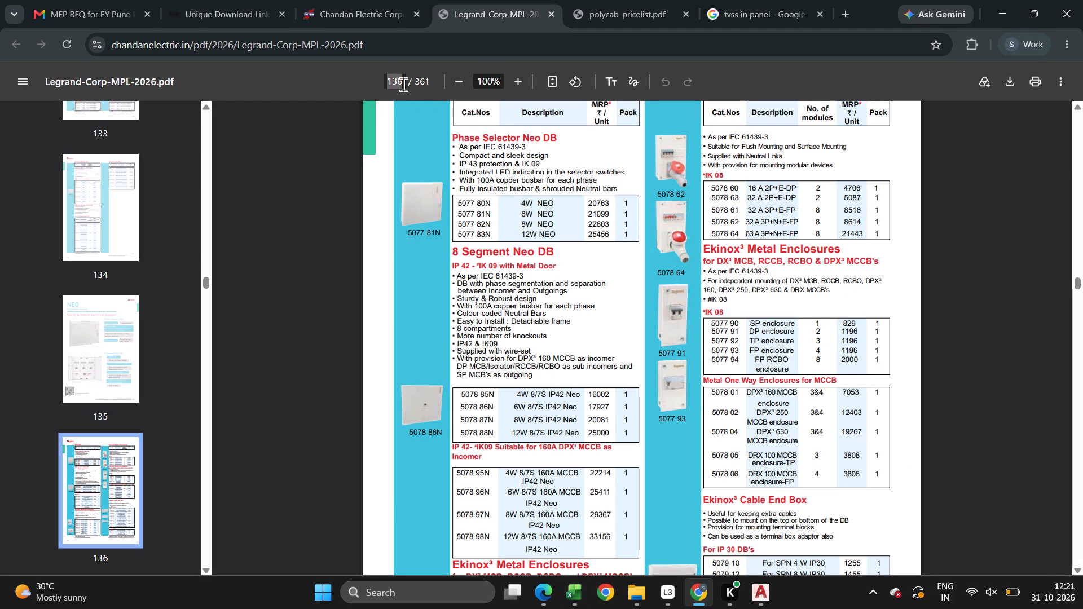
{"action": "type", "text": "113"}
{"action": "key", "text": "Return"}
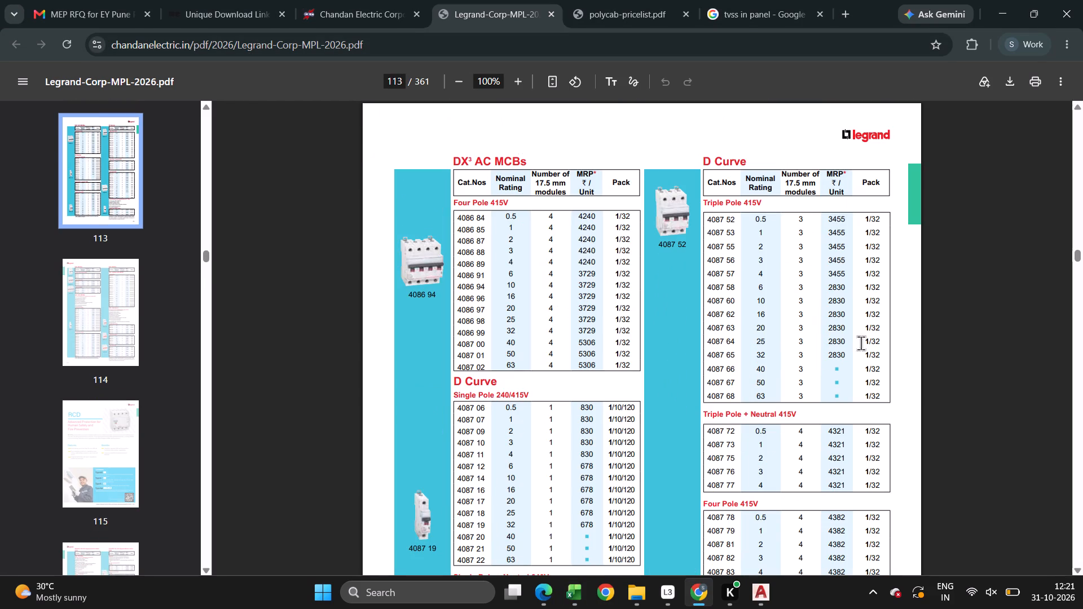
{"action": "scroll", "coordinate": [868, 388], "scroll_direction": "down", "scroll_amount": 3}
{"action": "scroll", "coordinate": [865, 387], "scroll_direction": "up", "scroll_amount": 3}
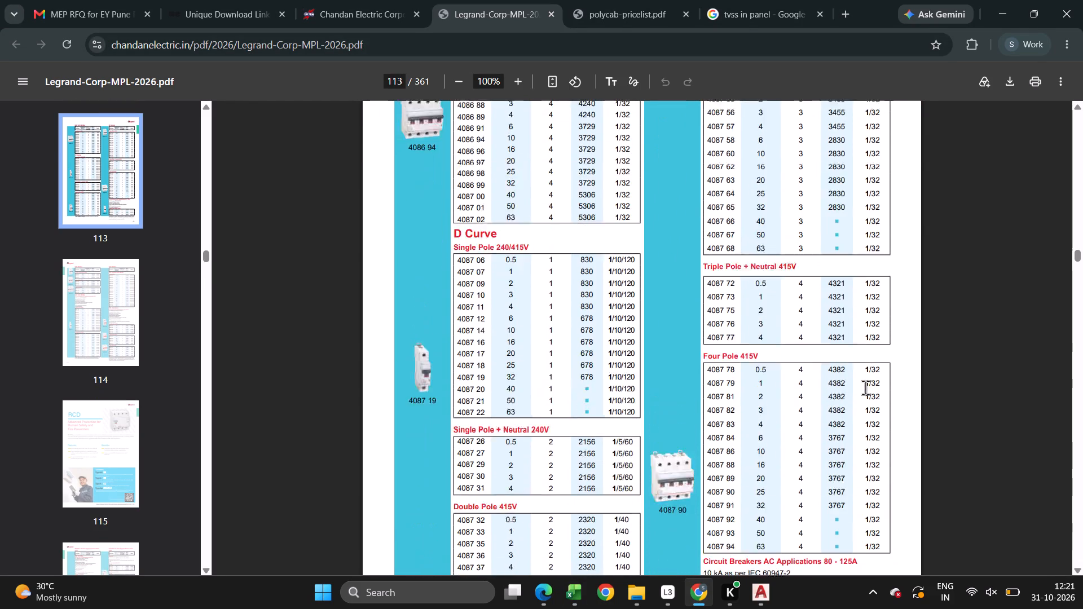
{"action": "scroll", "coordinate": [865, 387], "scroll_direction": "down", "scroll_amount": 19}
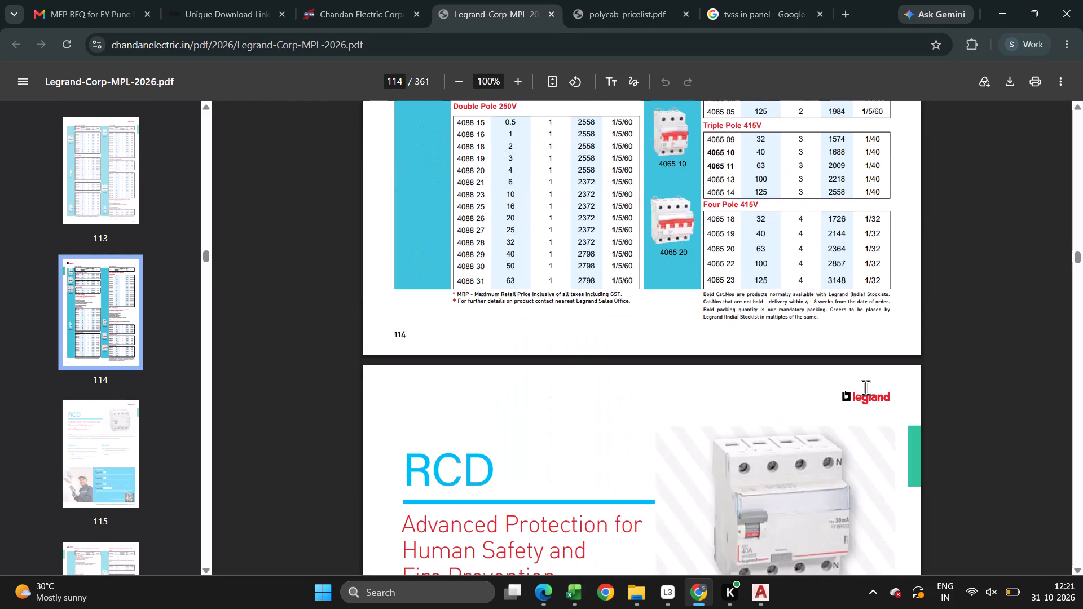
{"action": "scroll", "coordinate": [865, 387], "scroll_direction": "up", "scroll_amount": 3}
{"action": "scroll", "coordinate": [865, 387], "scroll_direction": "down", "scroll_amount": 10}
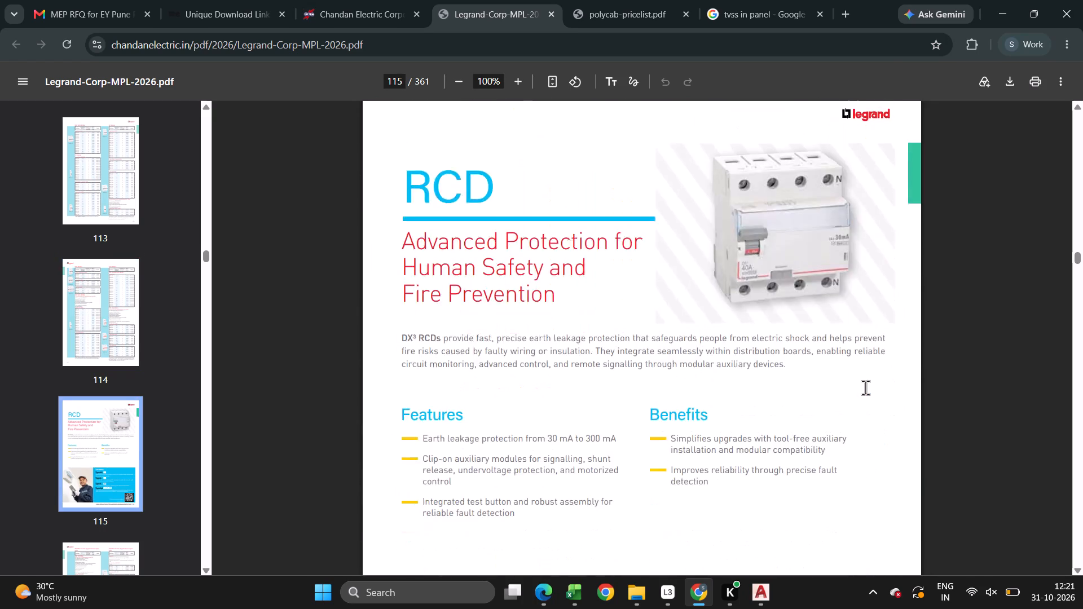
{"action": "scroll", "coordinate": [865, 387], "scroll_direction": "down", "scroll_amount": 13}
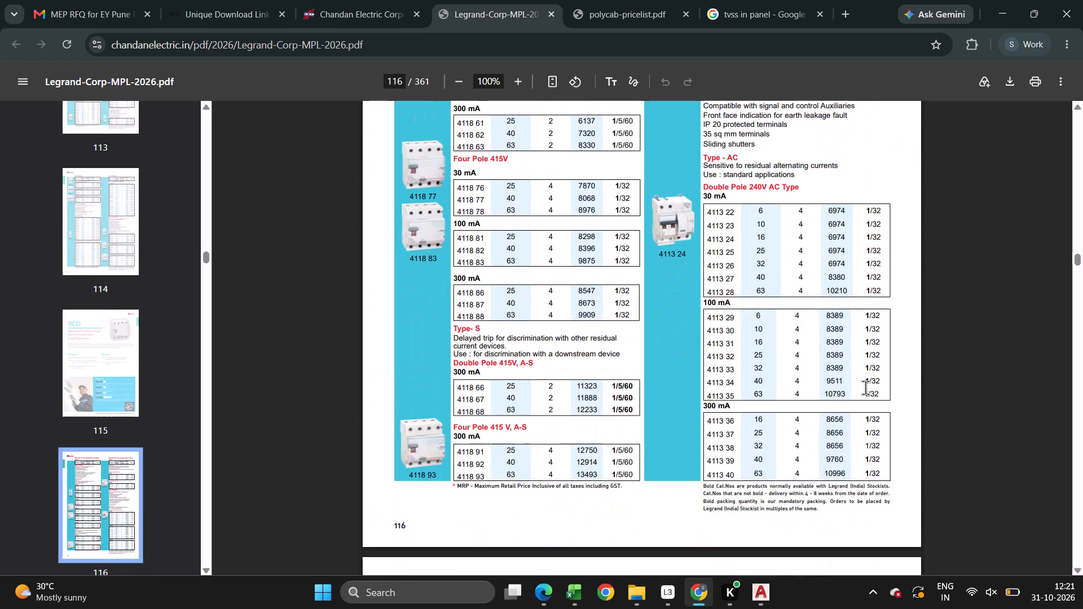
{"action": "key", "text": "alt+Tab"}
{"action": "type", "text": "10796"}
{"action": "key", "text": "BackSpace"}
{"action": "key", "text": "3"}
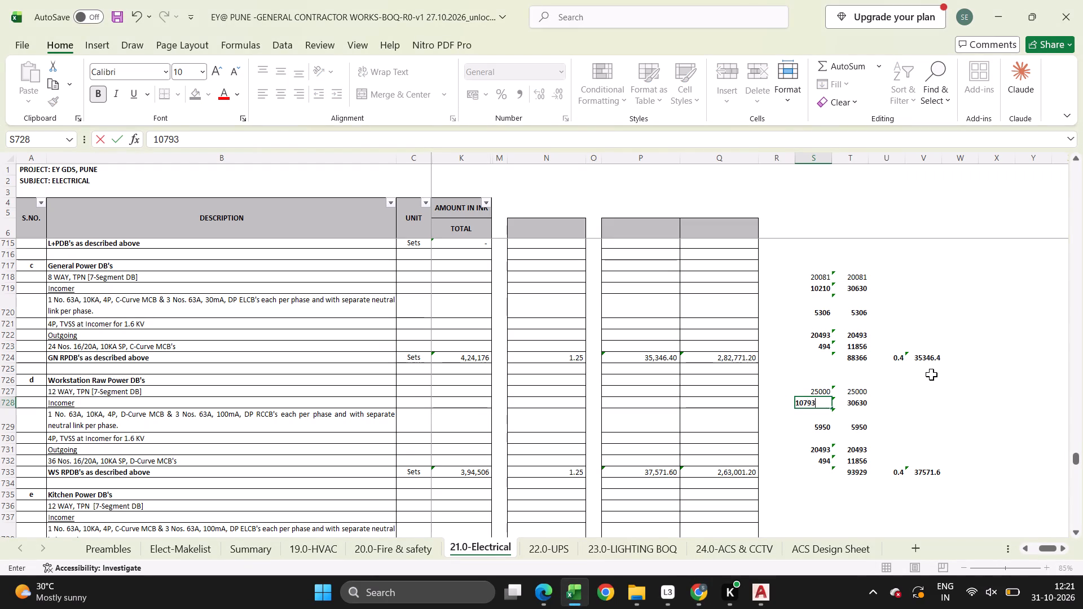
{"action": "key", "text": "Return"}
Change the quantity multiplier in T732's formula to 36 for the Workstation Raw Power DB's outgoing MCBs.
{"action": "key", "text": "Return"}
{"action": "key", "text": "Return"}
{"action": "key", "text": "Return"}
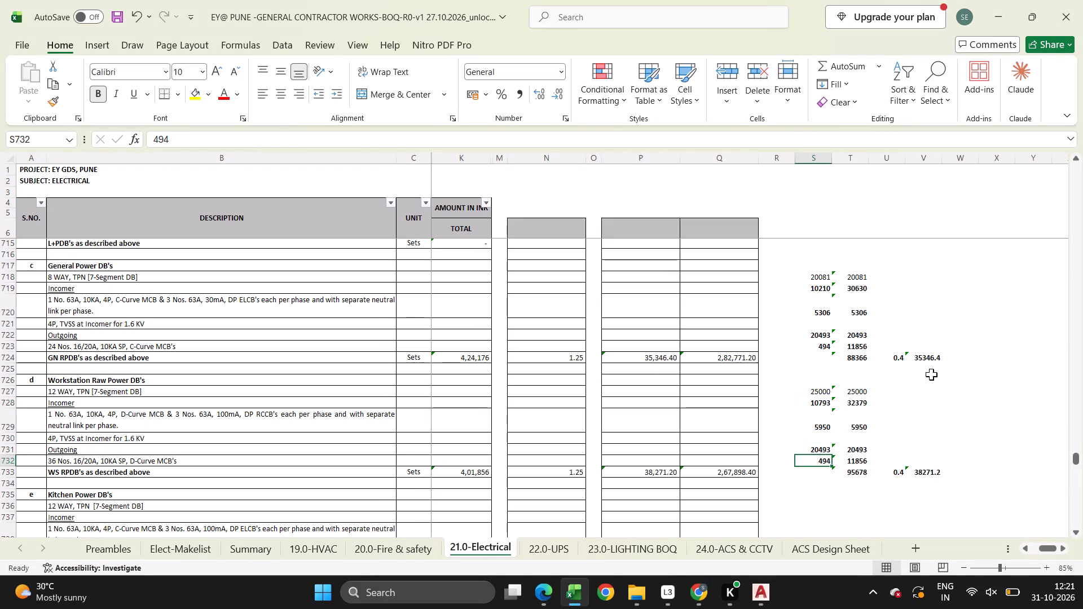
{"action": "key", "text": "0"}
{"action": "key", "text": "Escape"}
{"action": "key", "text": "Right"}
{"action": "key", "text": "F2"}
{"action": "key", "text": "3"}
{"action": "key", "text": "BackSpace"}
{"action": "key", "text": "BackSpace"}
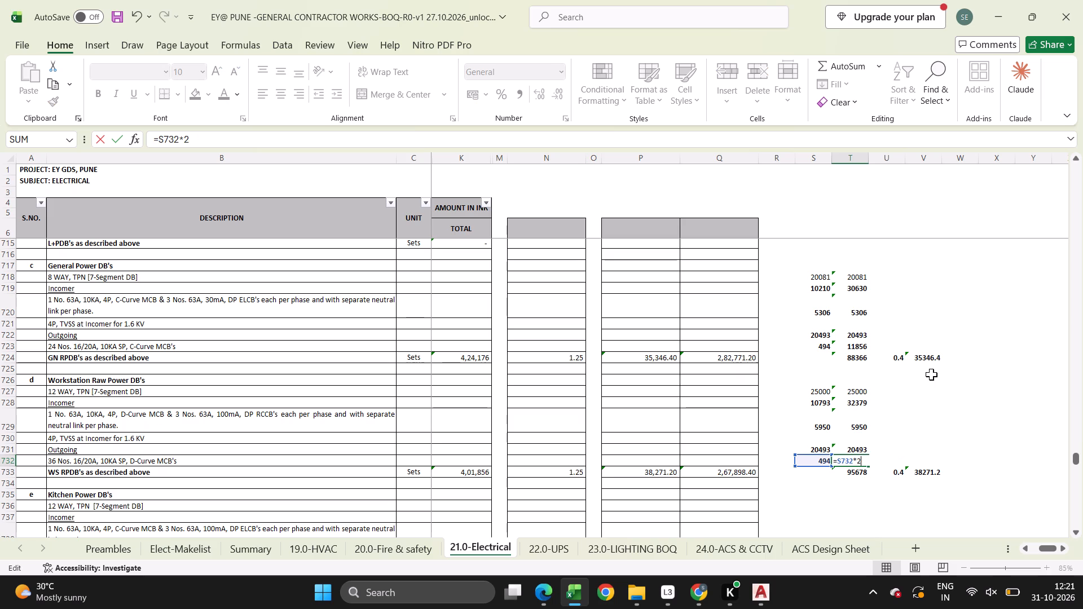
{"action": "key", "text": "3"}
{"action": "key", "text": "BackSpace"}
{"action": "key", "text": "BackSpace"}
{"action": "type", "text": "36"}
{"action": "key", "text": "Return"}
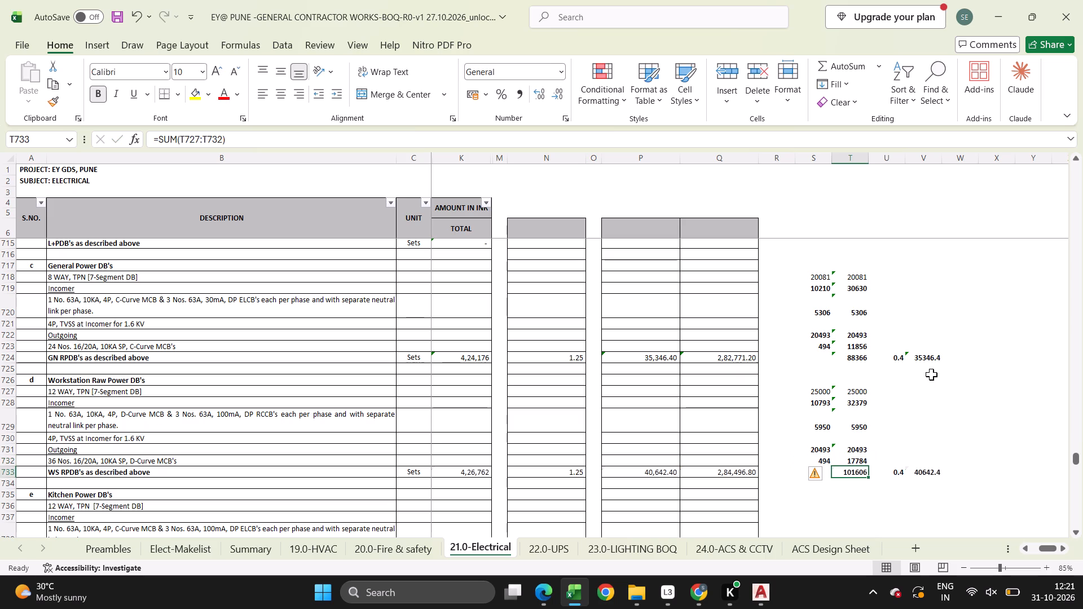
Copy the Workstation Raw Power DB pricing block P727:V733 into the Kitchen Power DB's section, starting at P736.
{"action": "scroll", "coordinate": [751, 412], "scroll_direction": "down", "scroll_amount": 4}
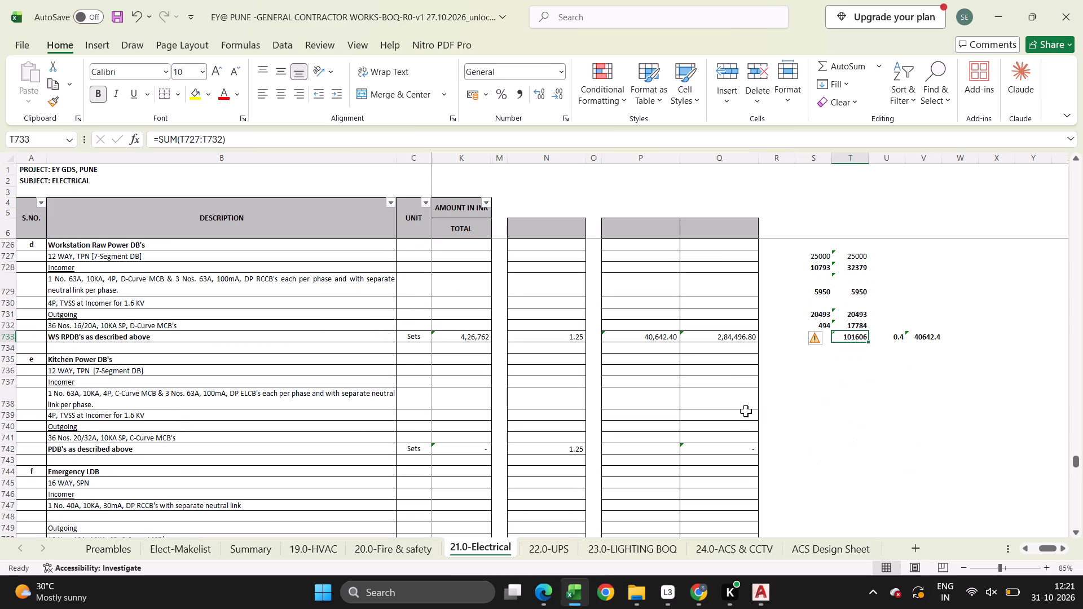
{"action": "scroll", "coordinate": [745, 411], "scroll_direction": "up", "scroll_amount": 2}
{"action": "left_click_drag", "start_coordinate": [645, 324], "coordinate": [936, 404]}
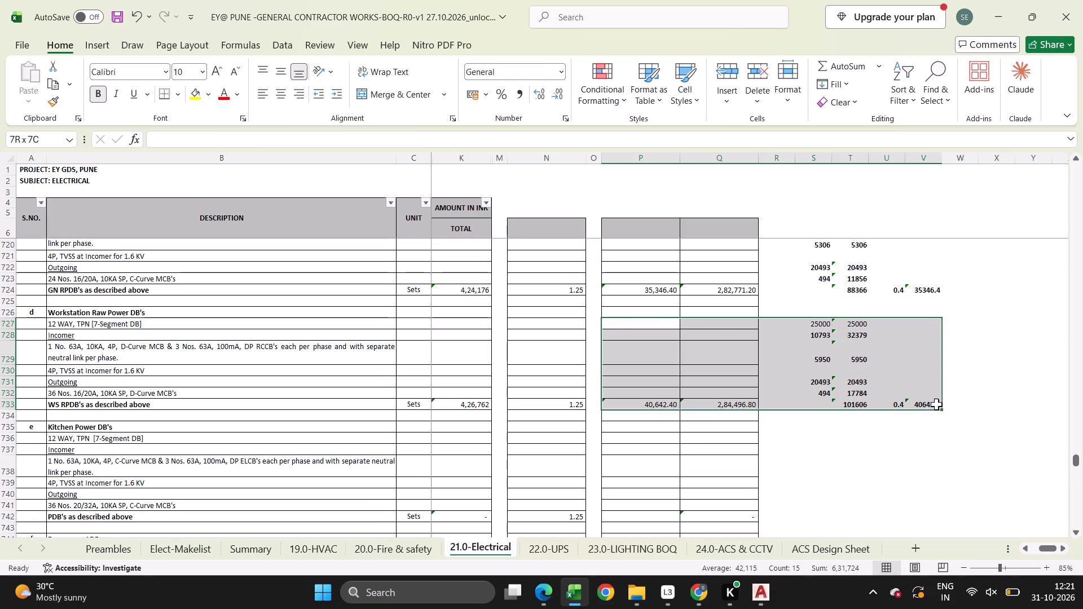
{"action": "left_click_drag", "start_coordinate": [936, 404], "coordinate": [931, 403]}
{"action": "key", "text": "ctrl+c"}
{"action": "left_click", "coordinate": [639, 440]}
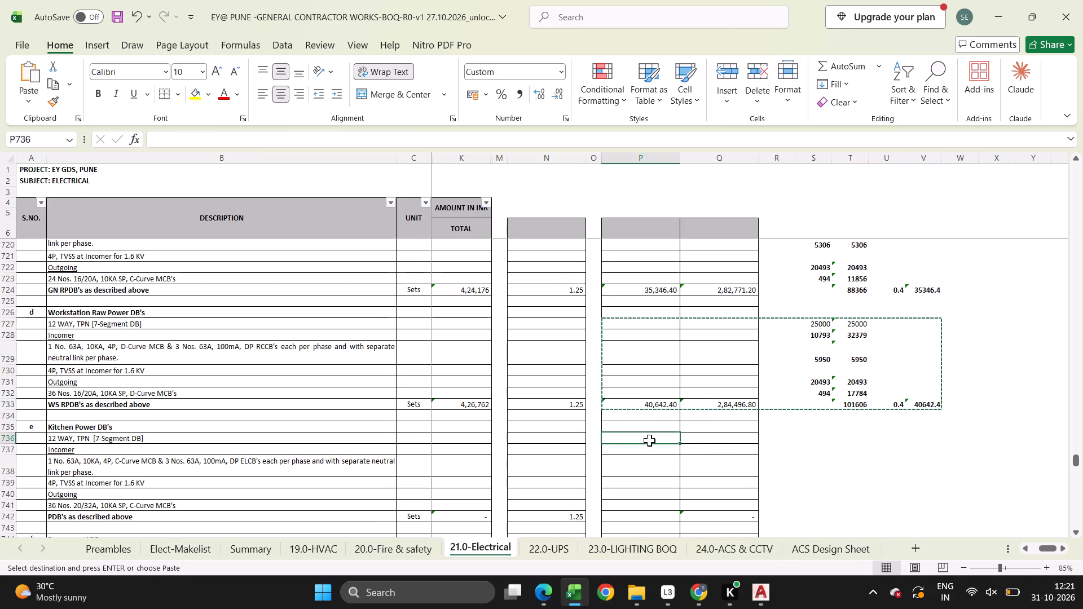
{"action": "key", "text": "ctrl+v"}
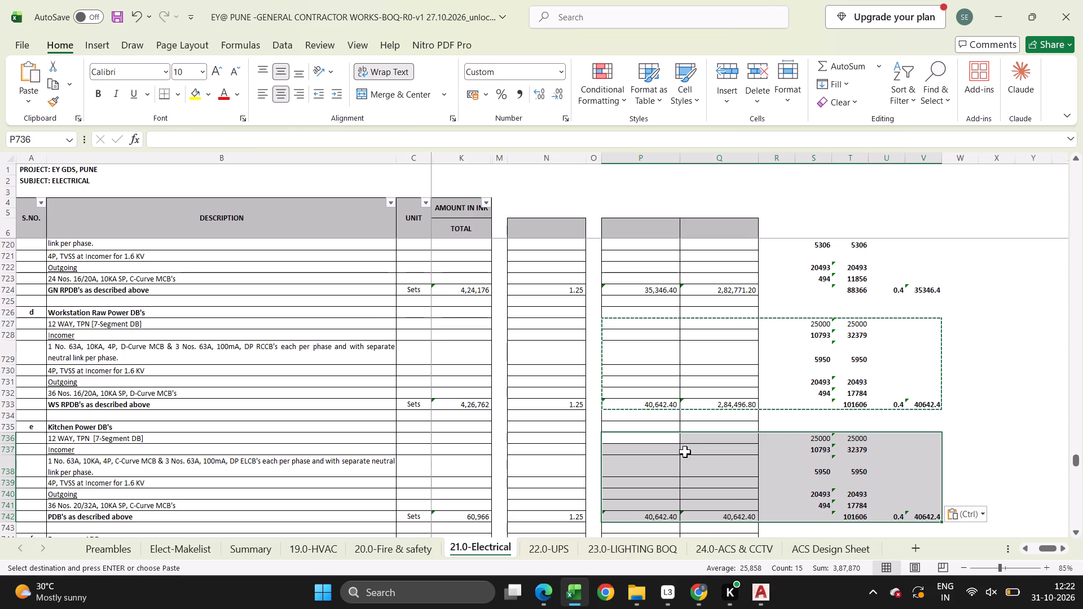
{"action": "scroll", "coordinate": [684, 452], "scroll_direction": "down", "scroll_amount": 4}
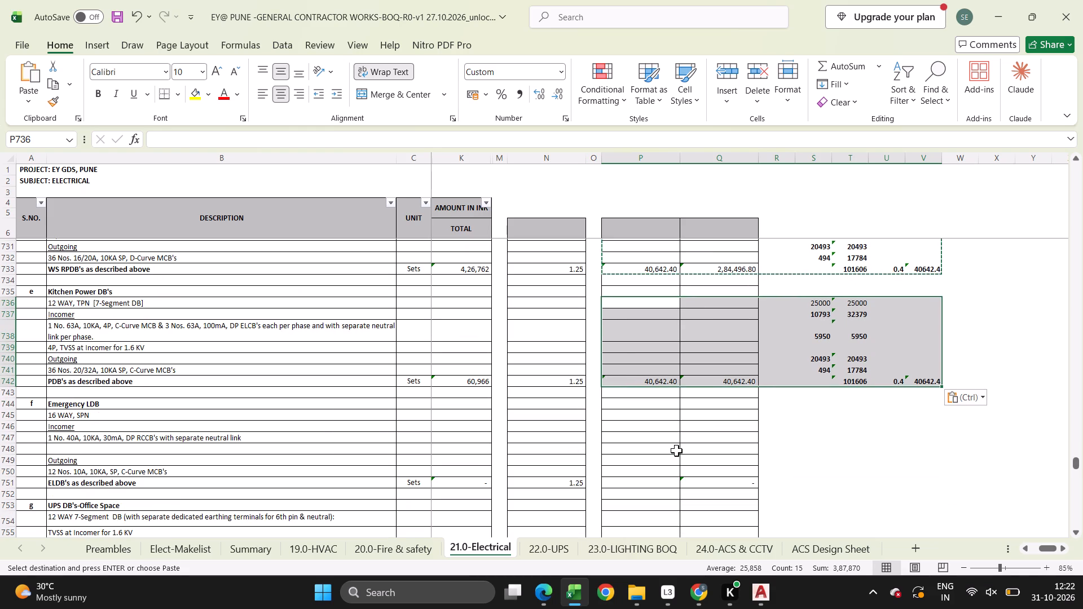
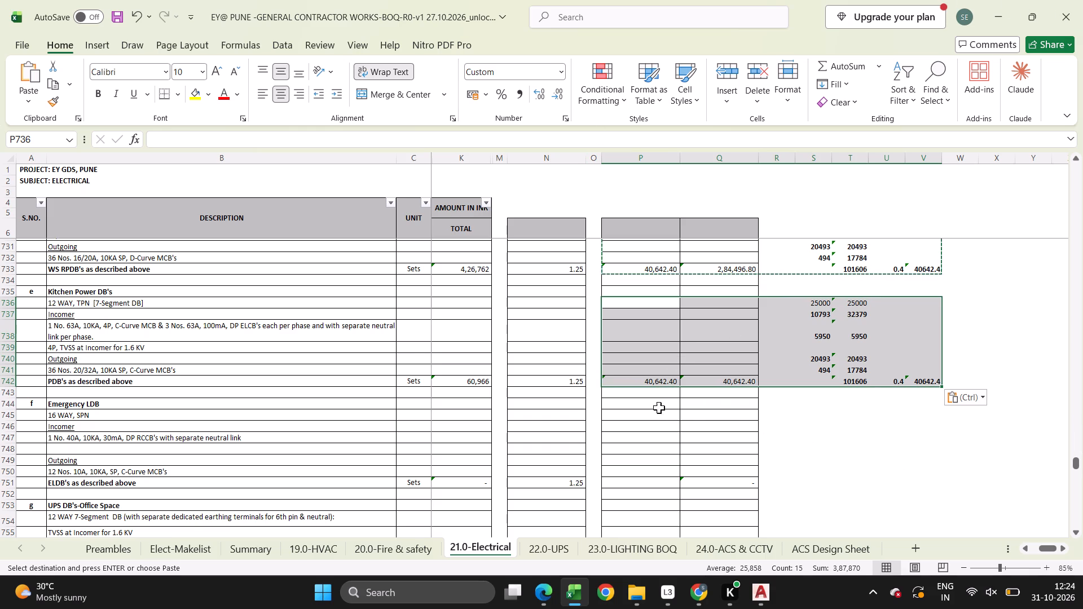
Copy the Kitchen Power DB pricing block P736:V742 into the Emergency LDB's section, starting at P745.
{"action": "key", "text": "ctrl+c"}
{"action": "left_click", "coordinate": [635, 431]}
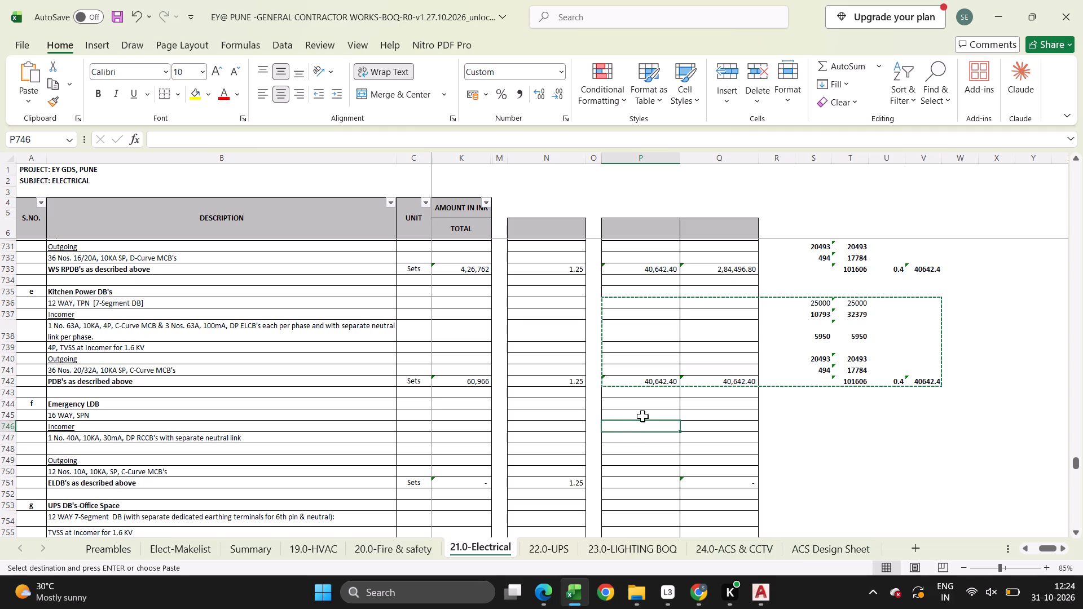
{"action": "key", "text": "Up"}
{"action": "key", "text": "ctrl+v"}
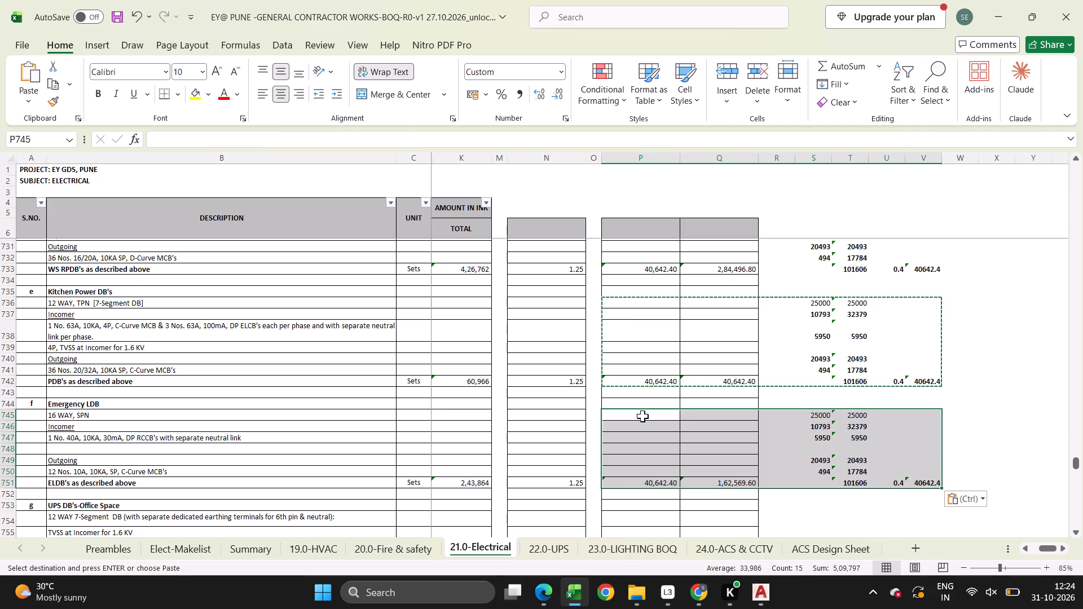
Look up the 16-way metal-door SPN DB price on page 132 of the Legrand price list in Chrome and enter 6119 in Excel cell S745.
{"action": "left_click", "coordinate": [819, 418]}
{"action": "key", "text": "alt+Tab"}
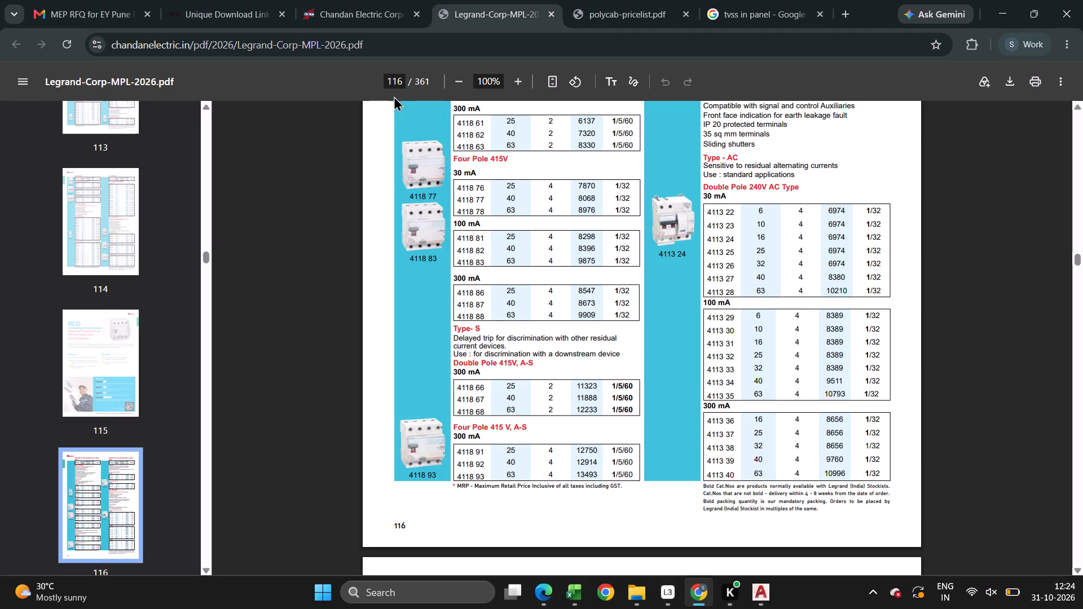
{"action": "left_click", "coordinate": [402, 86]}
{"action": "type", "text": "132"}
{"action": "key", "text": "Return"}
{"action": "key", "text": "alt+Tab"}
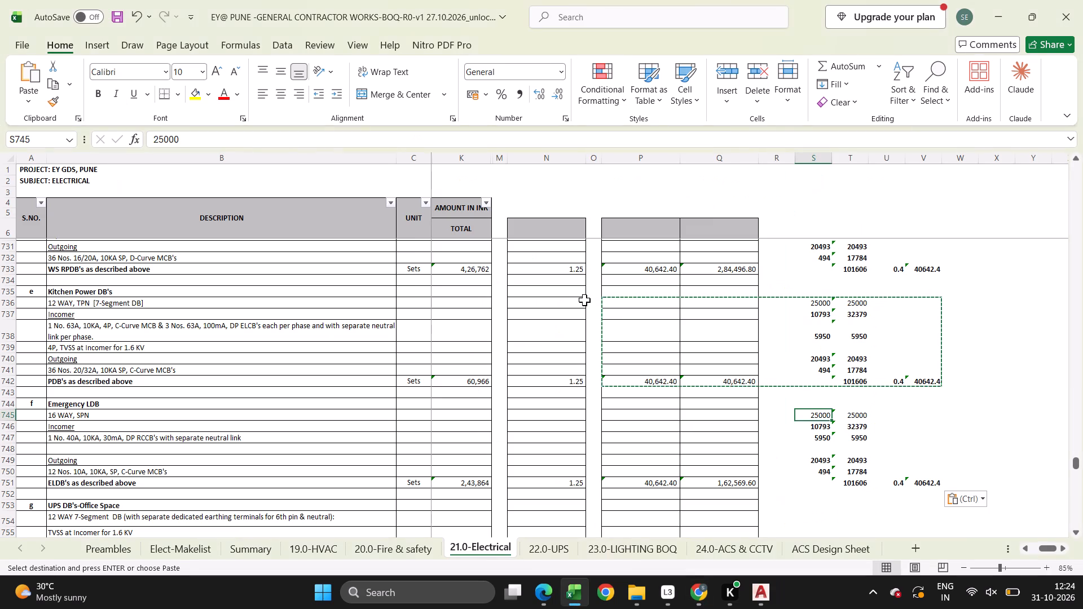
{"action": "key", "text": "alt+Tab"}
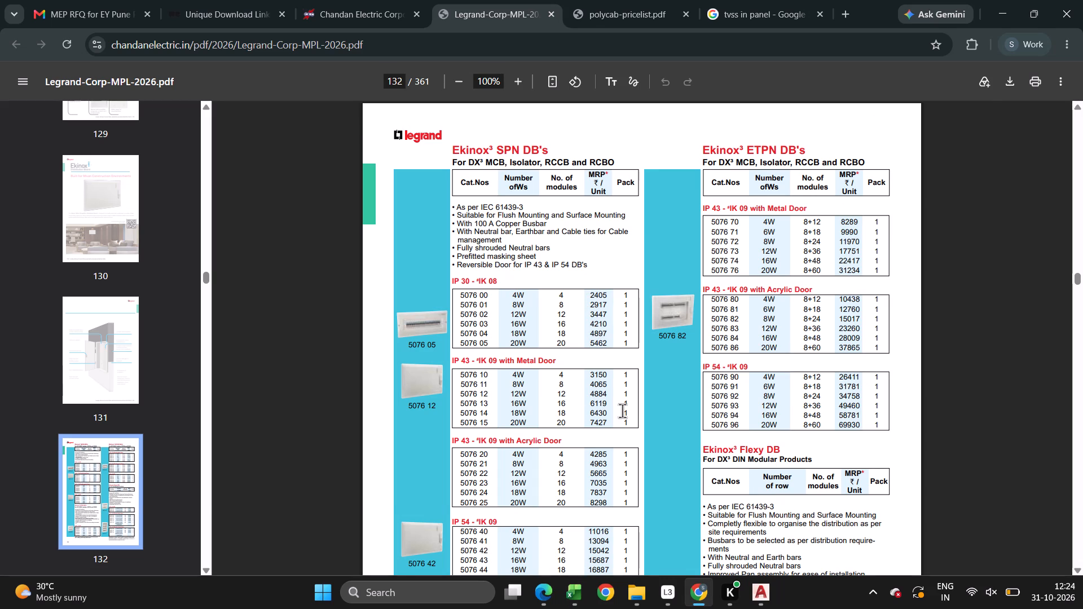
{"action": "key", "text": "alt+Tab"}
{"action": "key", "text": "6"}
{"action": "type", "text": "119"}
{"action": "key", "text": "Return"}
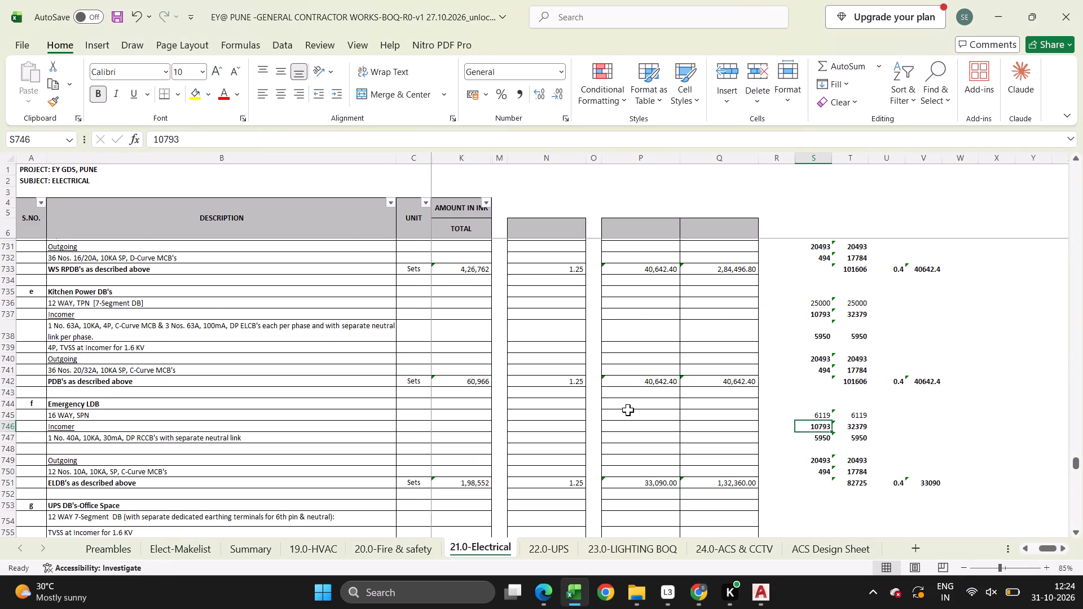
Look up the 40A, 30 mA double-pole RCCB price on page 116 of Chrome's Legrand price list and enter 6360 in Excel cell S746.
{"action": "key", "text": "alt+Tab"}
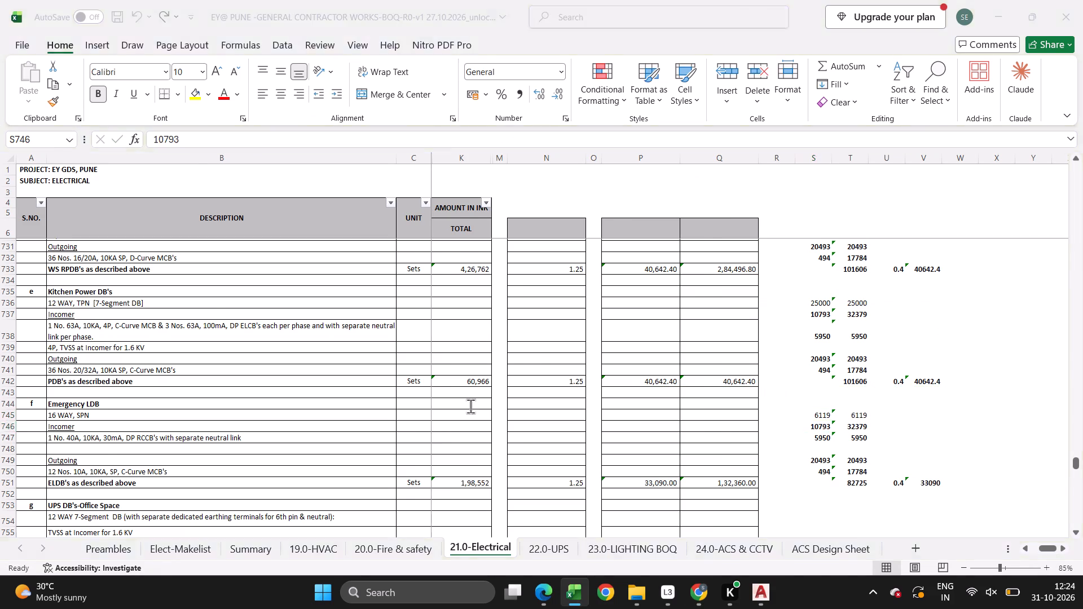
{"action": "left_click", "coordinate": [399, 82]}
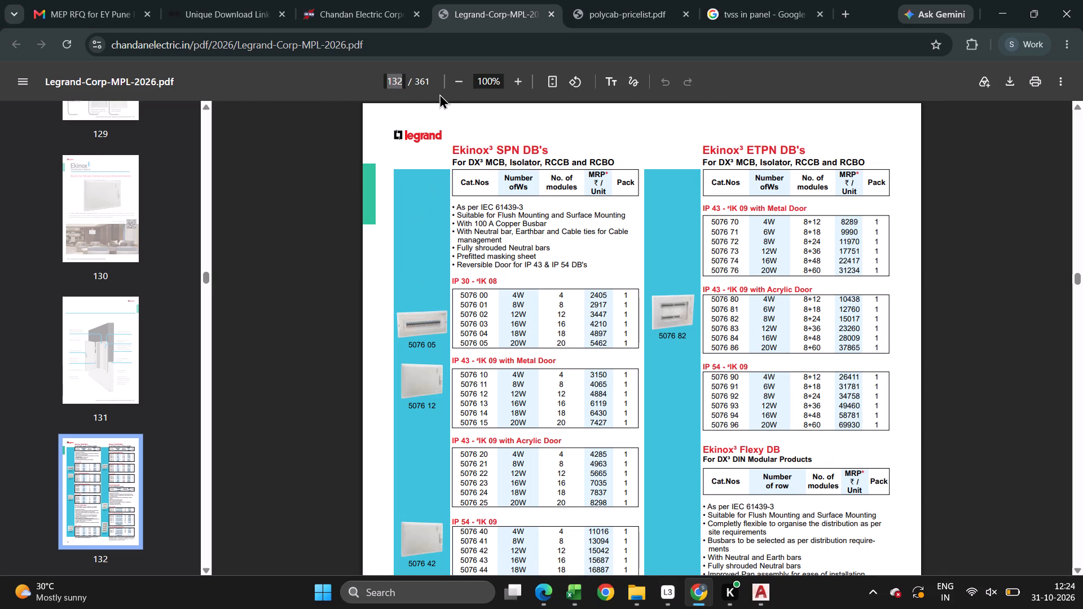
{"action": "type", "text": "116"}
{"action": "key", "text": "Return"}
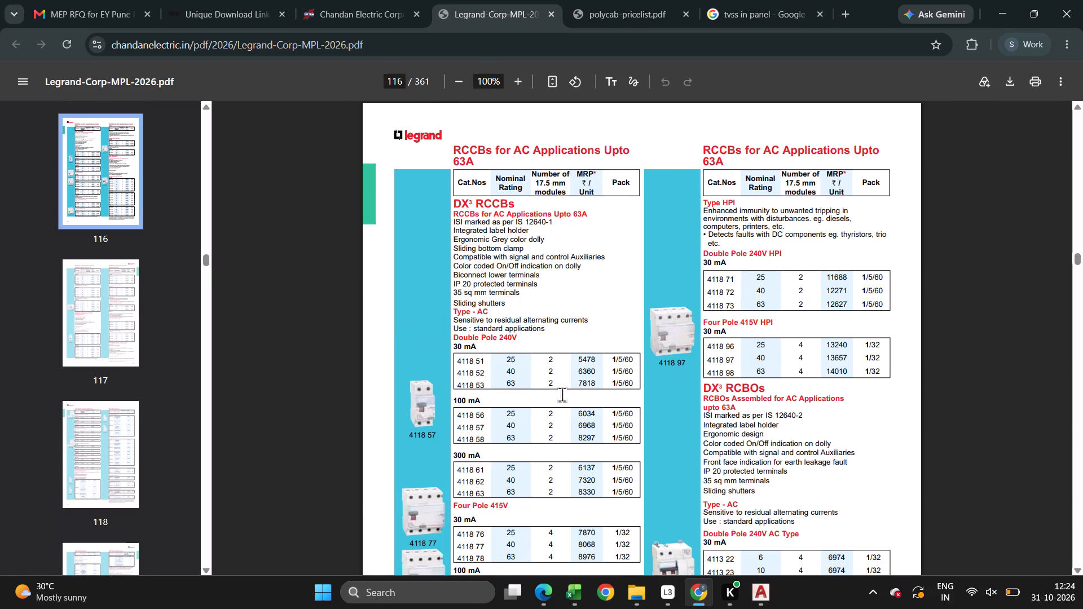
{"action": "key", "text": "alt+Tab"}
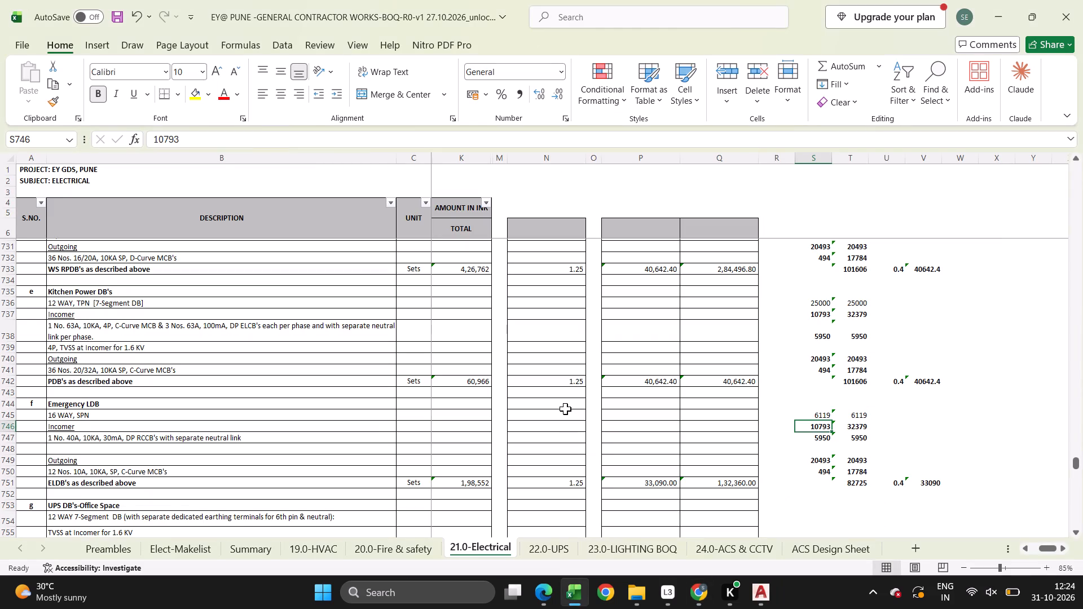
{"action": "key", "text": "alt+Tab"}
{"action": "key", "text": "alt+Tab"}
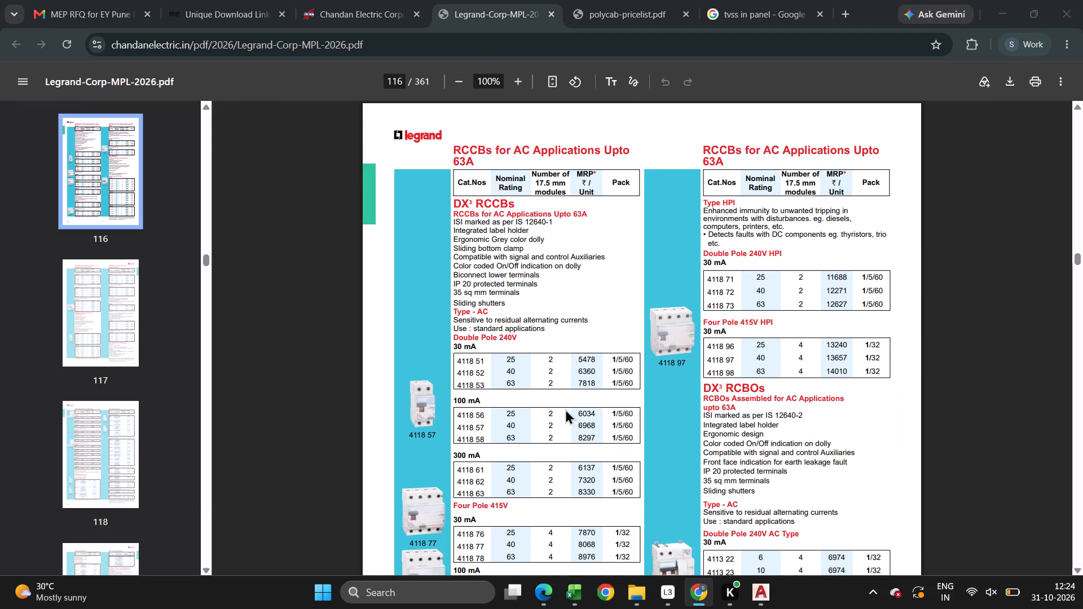
{"action": "key", "text": "Return"}
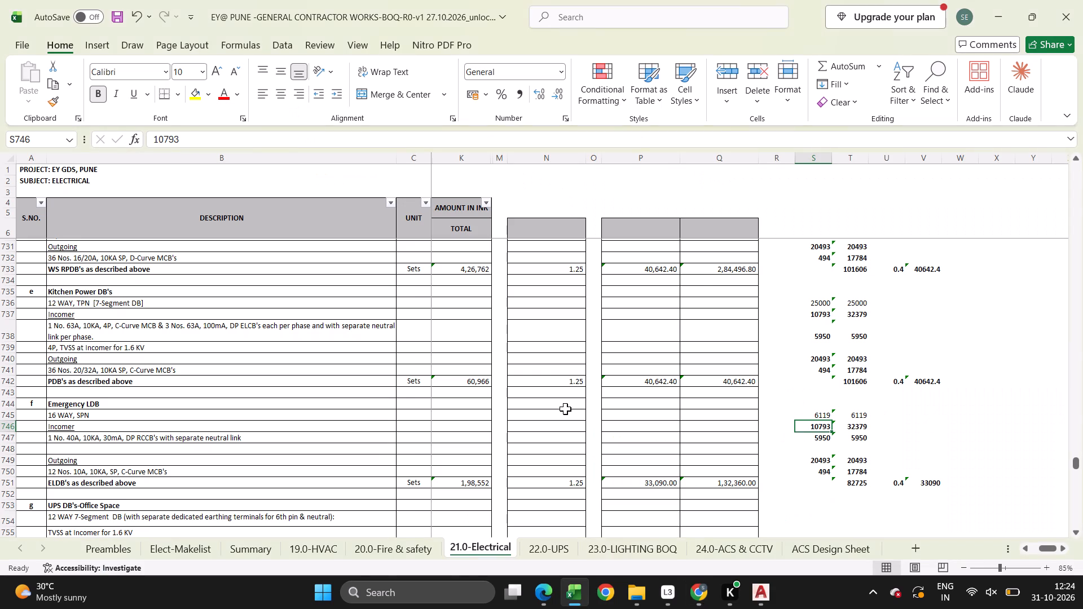
{"action": "key", "text": "alt+Tab"}
{"action": "key", "text": "alt+Tab"}
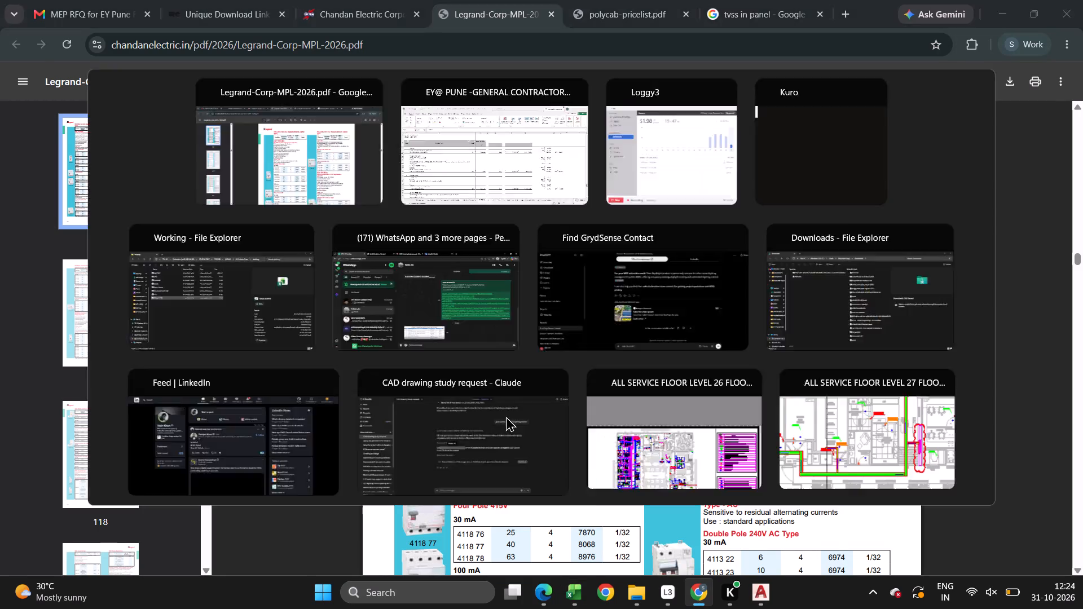
{"action": "key", "text": "alt+Tab"}
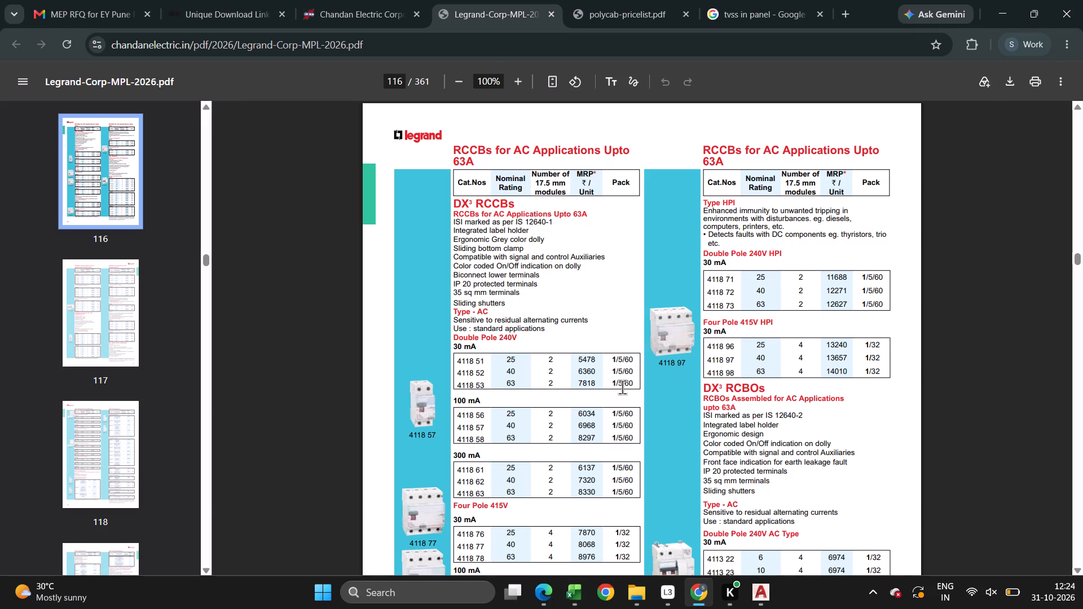
{"action": "key", "text": "alt+Tab"}
{"action": "type", "text": "63"}
{"action": "type", "text": "60"}
{"action": "key", "text": "Return"}
Set the unit prices in S747 and S749 to 0 for the Emergency LDB's unused four-pole MCB and TVSS items.
{"action": "key", "text": "Right"}
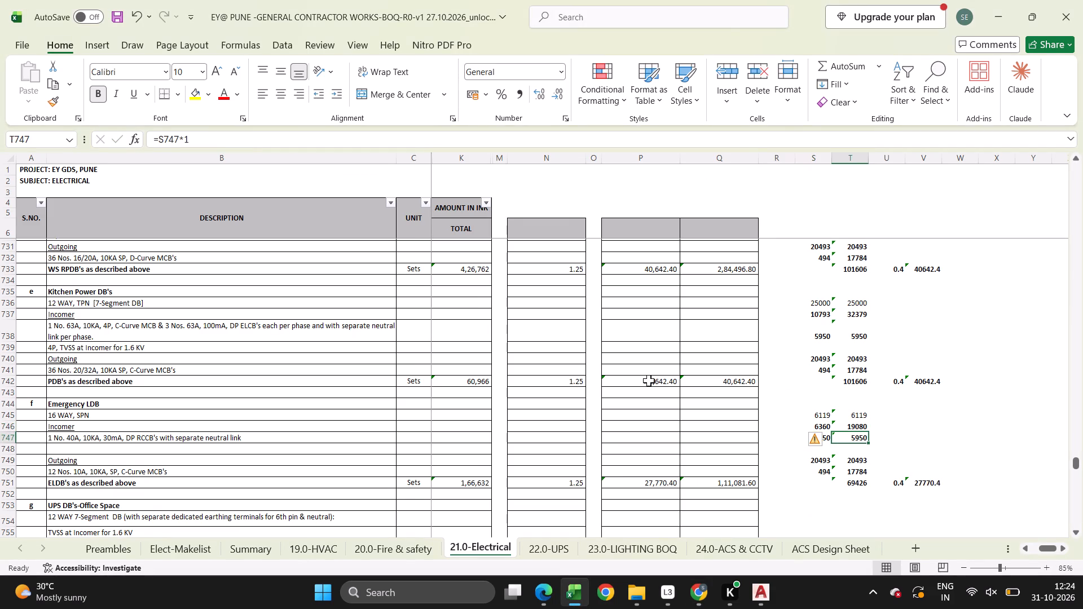
{"action": "key", "text": "Left"}
{"action": "key", "text": "0"}
{"action": "key", "text": "Return"}
{"action": "key", "text": "Return"}
{"action": "key", "text": "0"}
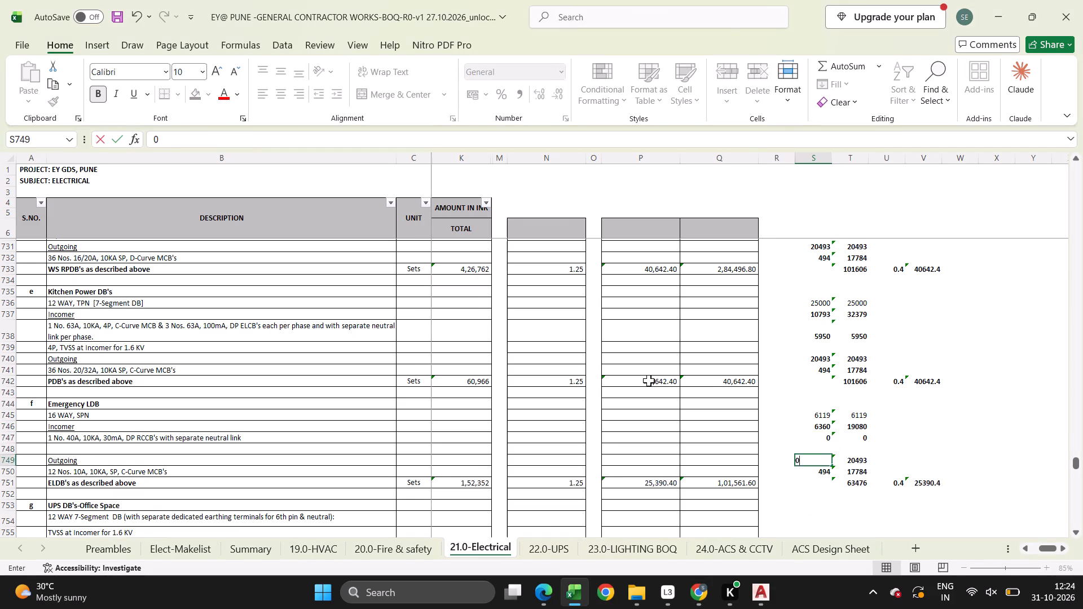
{"action": "key", "text": "Return"}
Change the quantity multiplier in T750's formula to 12 for the Emergency LDB's outgoing MCBs.
{"action": "key", "text": "Right"}
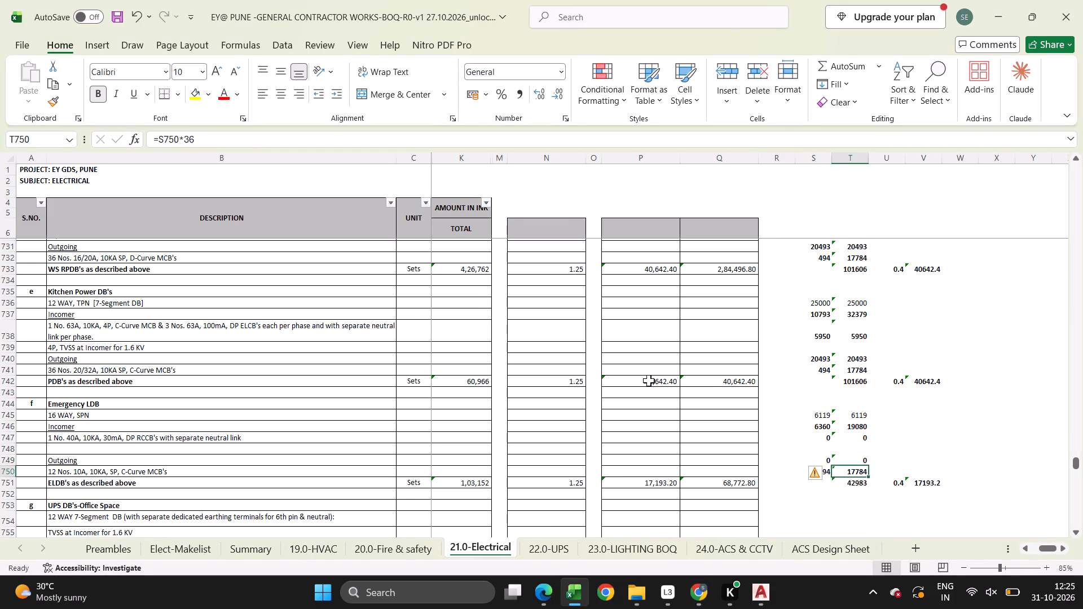
{"action": "key", "text": "F2"}
{"action": "key", "text": "BackSpace"}
{"action": "key", "text": "BackSpace"}
{"action": "type", "text": "12"}
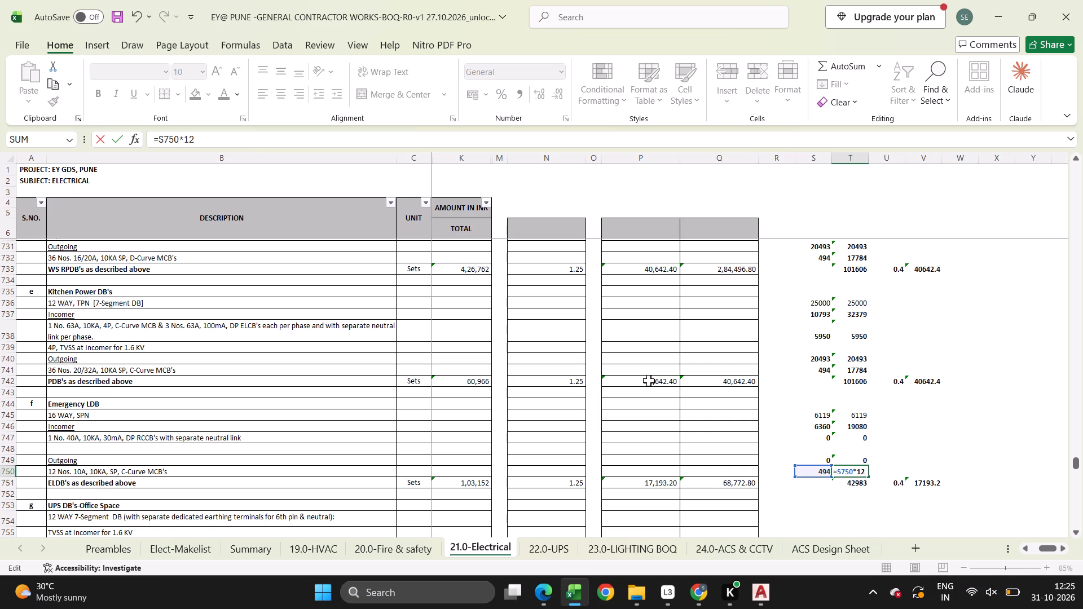
{"action": "key", "text": "Return"}
{"action": "key", "text": "Up"}
{"action": "key", "text": "Up"}
{"action": "key", "text": "Up"}
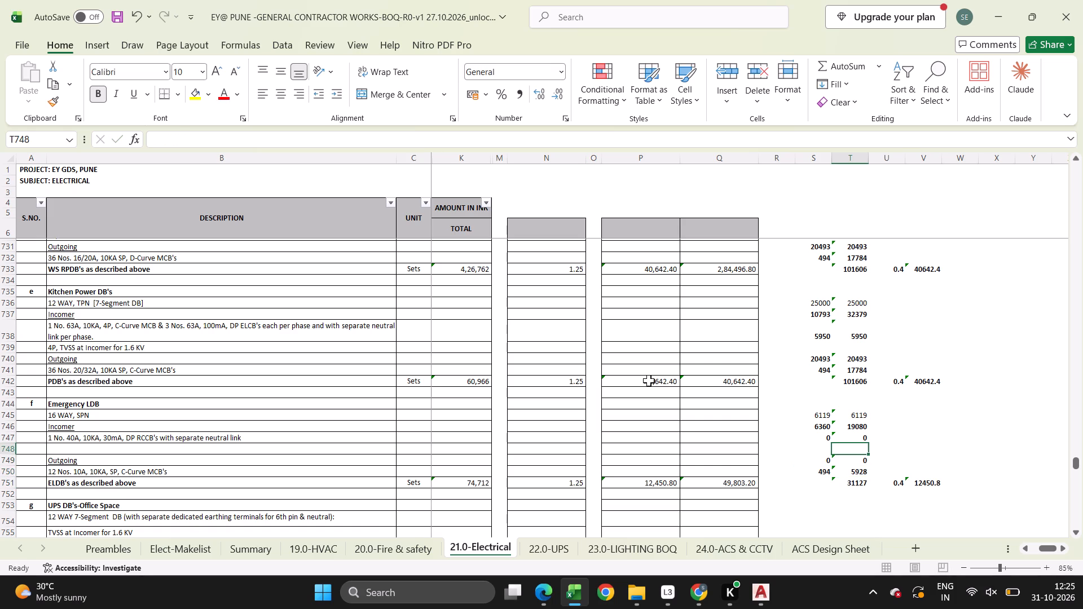
Select S732 and look up the 16/20A single-pole D-curve MCB price on page 113 of the Legrand price list in Chrome.
{"action": "scroll", "coordinate": [649, 381], "scroll_direction": "up", "scroll_amount": 3}
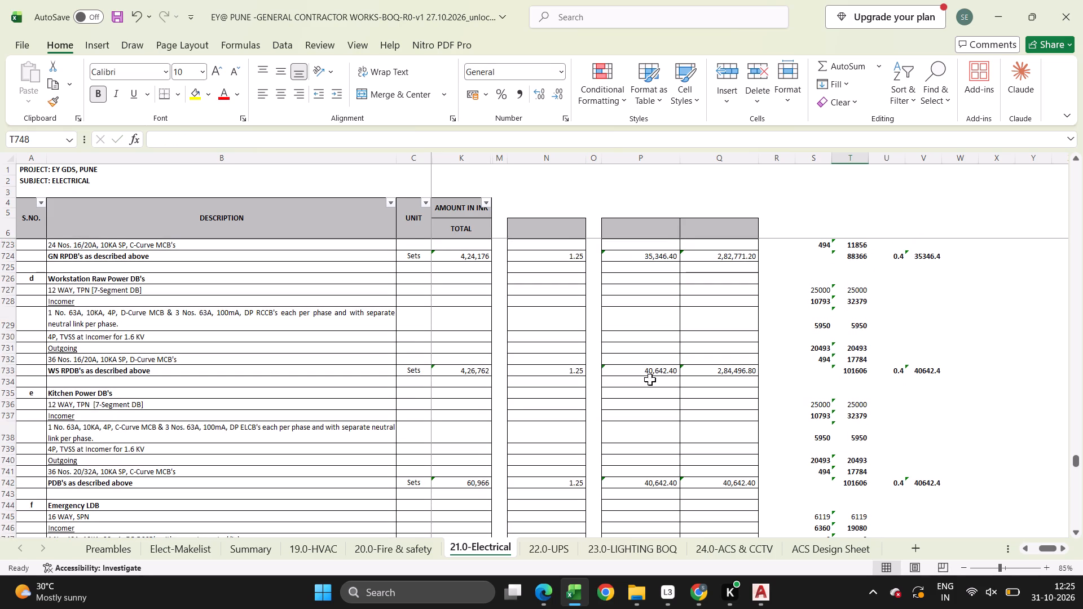
{"action": "left_click", "coordinate": [804, 357]}
{"action": "key", "text": "alt+Tab"}
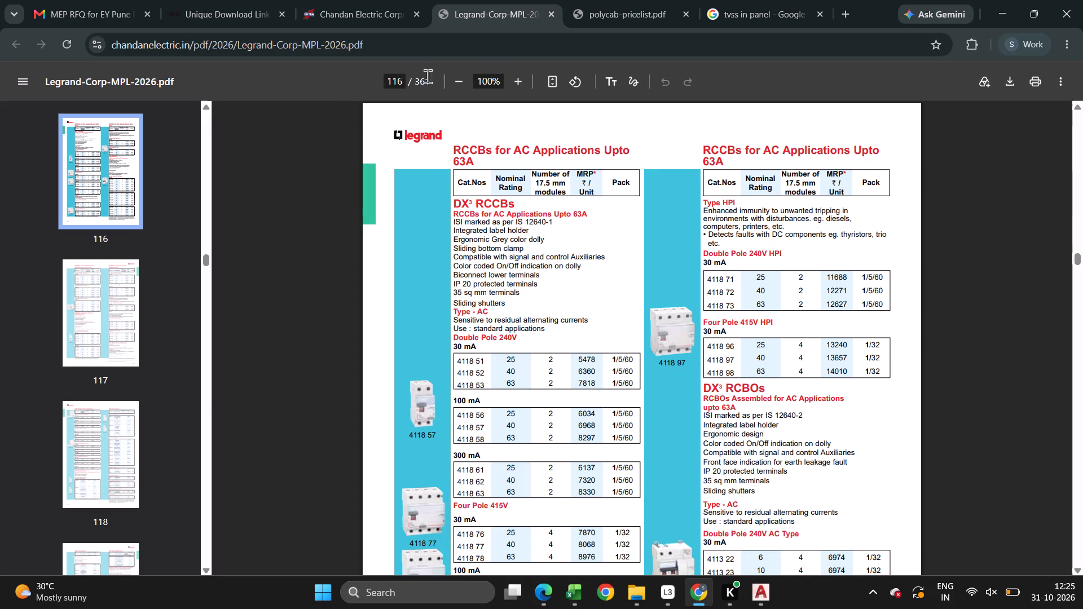
{"action": "left_click", "coordinate": [404, 81]}
{"action": "key", "text": "Right"}
{"action": "key", "text": "BackSpace"}
{"action": "key", "text": "3"}
{"action": "key", "text": "Return"}
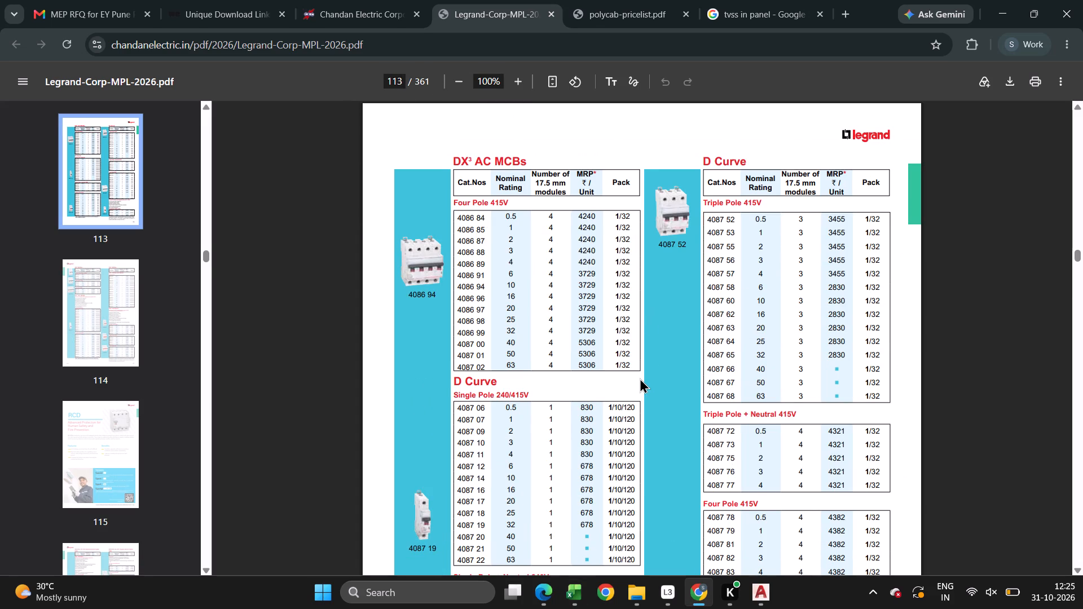
Return to the Excel BOQ and set the unit price in S732 to 678 for the Workstation Raw Power DB's 16/20A D-curve MCBs.
{"action": "key", "text": "alt+Tab"}
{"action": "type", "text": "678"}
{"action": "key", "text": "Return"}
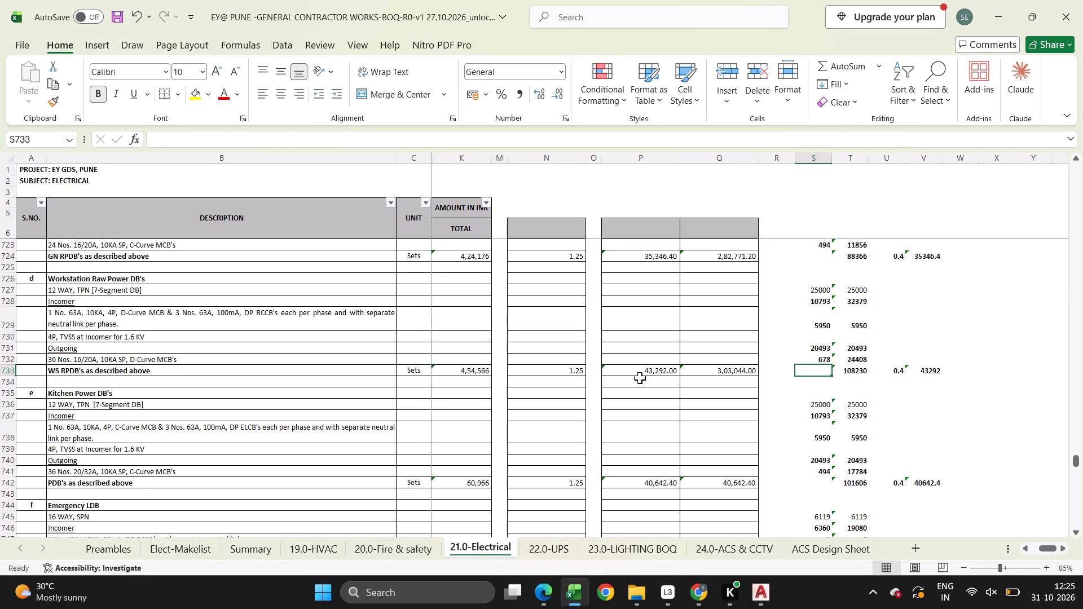
Review the 21.0-Electrical sheet's distribution board pricing from the GN RPDBs through the UPS, kitchen and VRF boards to the boxed MCB/MCCB items.
{"action": "scroll", "coordinate": [640, 378], "scroll_direction": "up", "scroll_amount": 1}
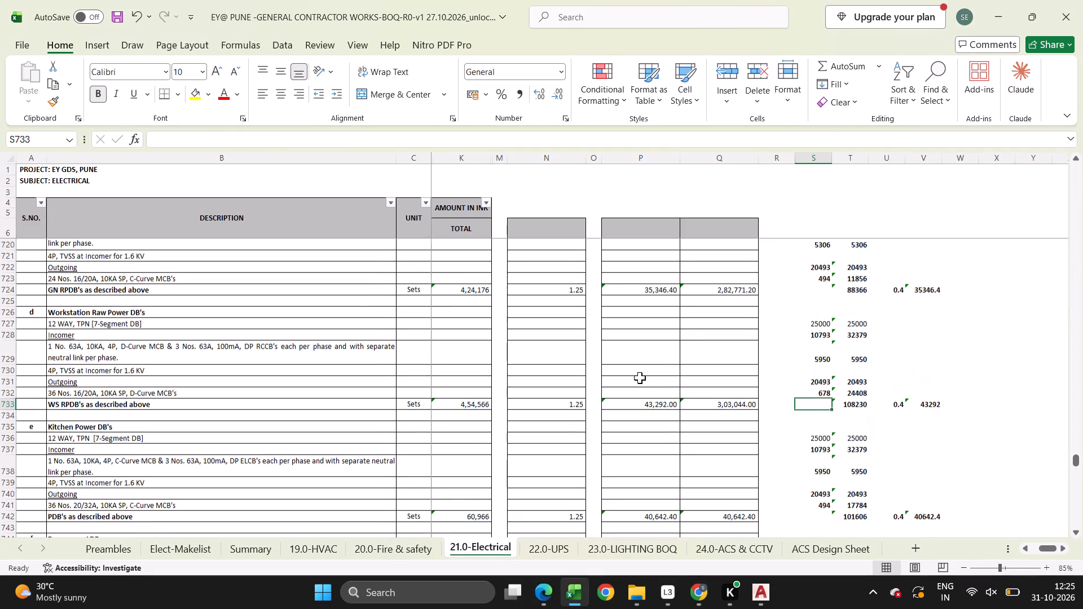
{"action": "scroll", "coordinate": [640, 378], "scroll_direction": "down", "scroll_amount": 6}
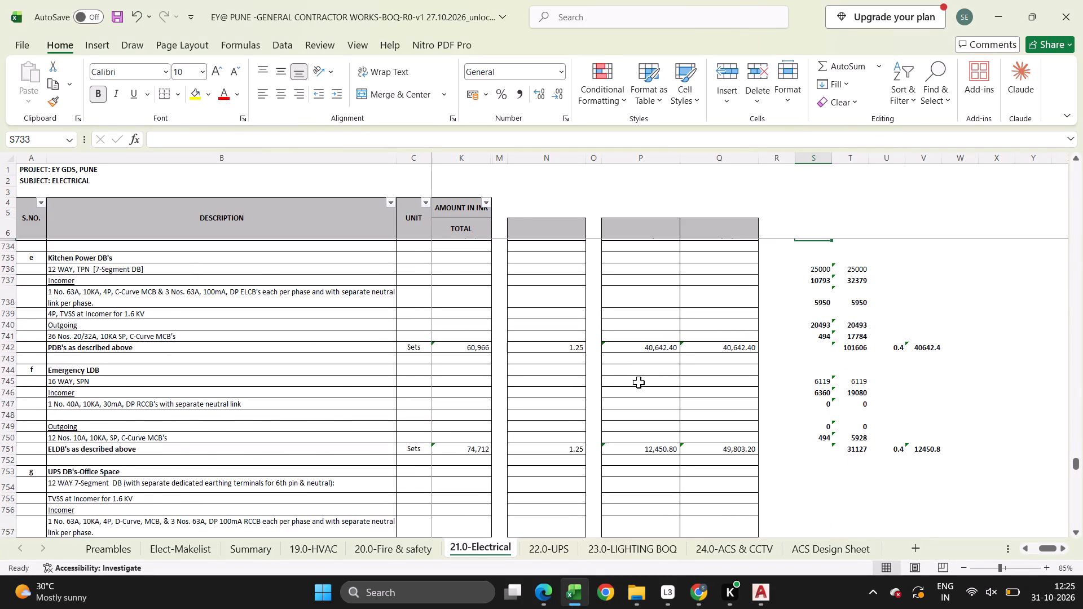
{"action": "scroll", "coordinate": [639, 382], "scroll_direction": "down", "scroll_amount": 5}
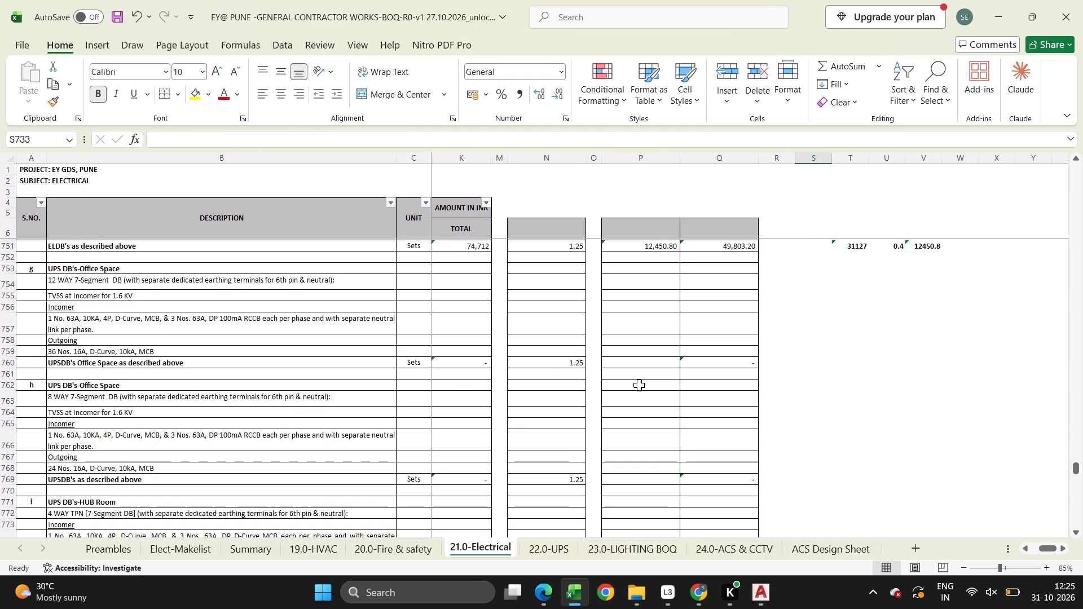
{"action": "scroll", "coordinate": [639, 385], "scroll_direction": "up", "scroll_amount": 1}
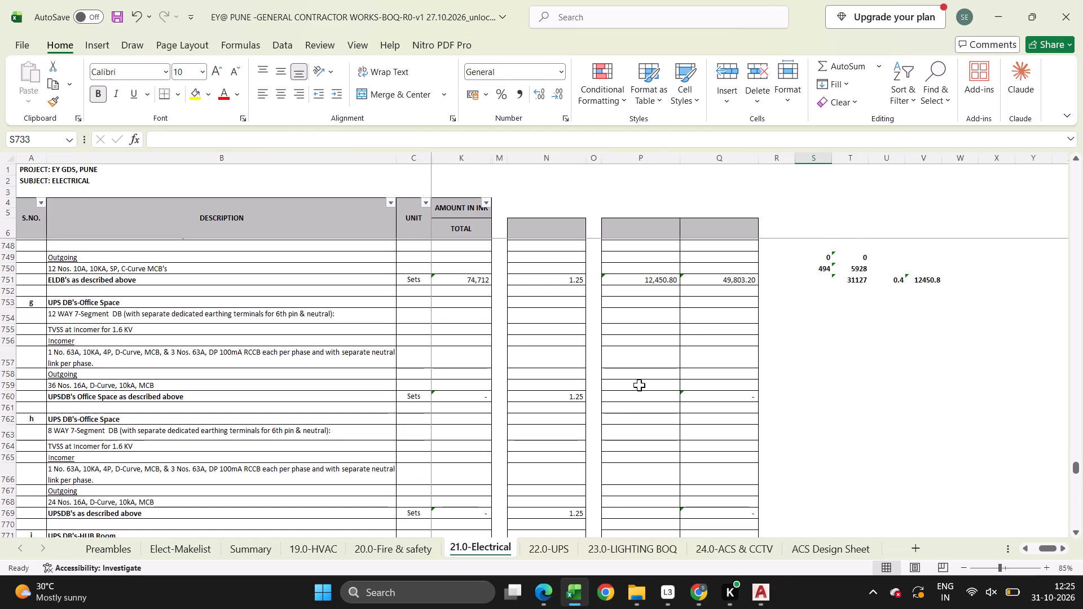
{"action": "scroll", "coordinate": [639, 385], "scroll_direction": "up", "scroll_amount": 2}
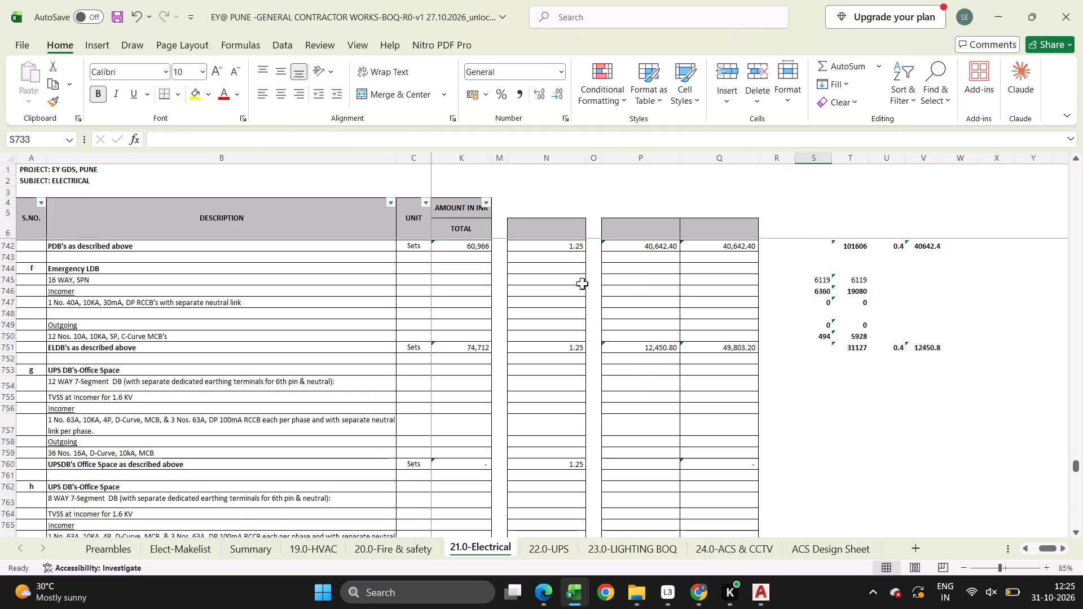
{"action": "scroll", "coordinate": [602, 292], "scroll_direction": "down", "scroll_amount": 6}
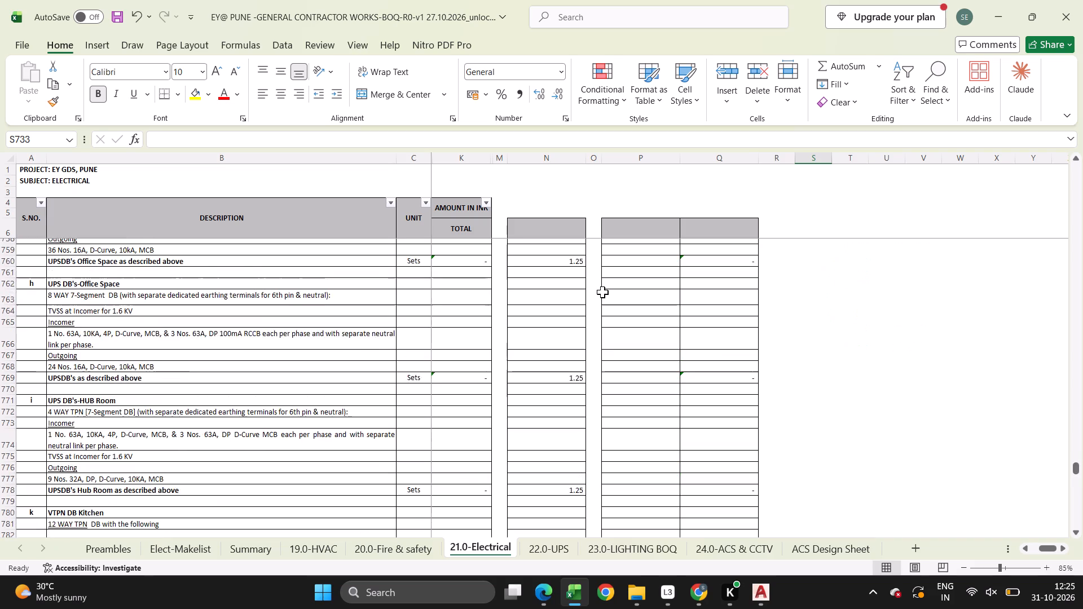
{"action": "scroll", "coordinate": [602, 292], "scroll_direction": "down", "scroll_amount": 14}
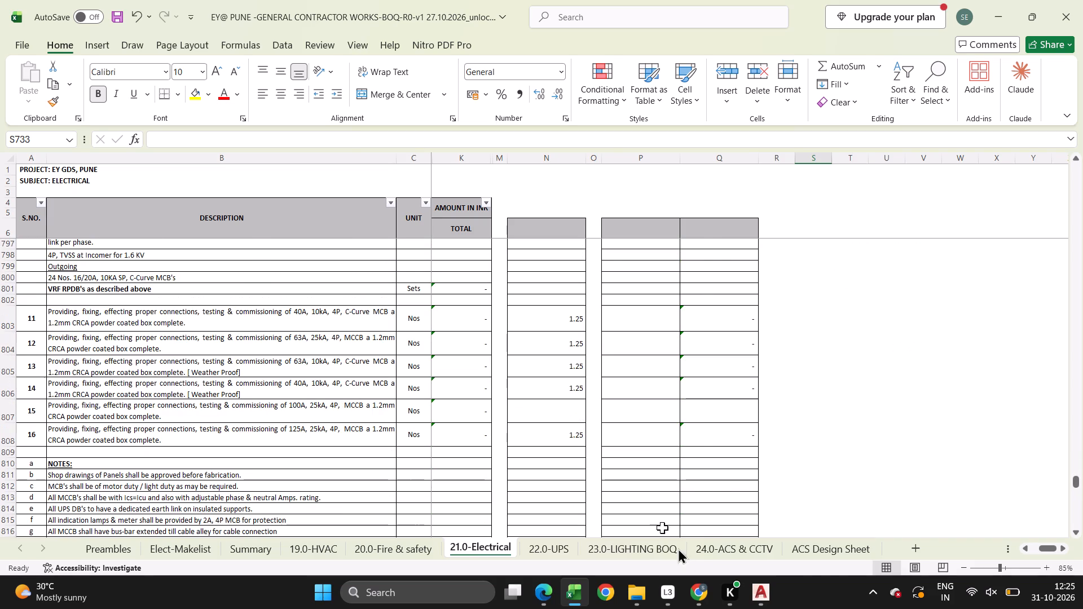
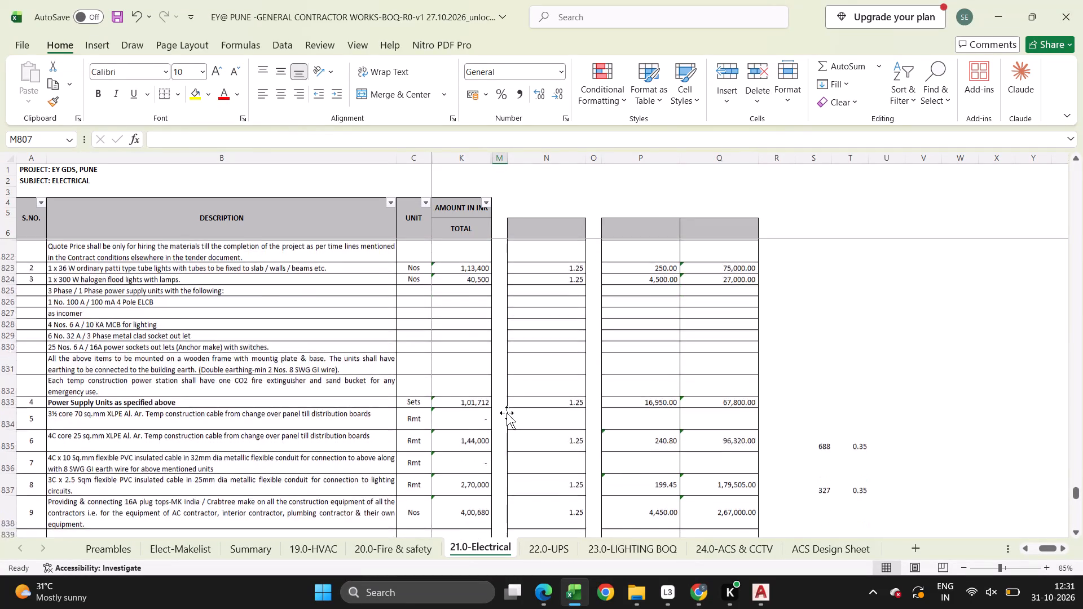
Review the sensor-controlled light fixtures and accessories items in section H of the 21.0-Electrical sheet.
{"action": "scroll", "coordinate": [507, 413], "scroll_direction": "down", "scroll_amount": 3}
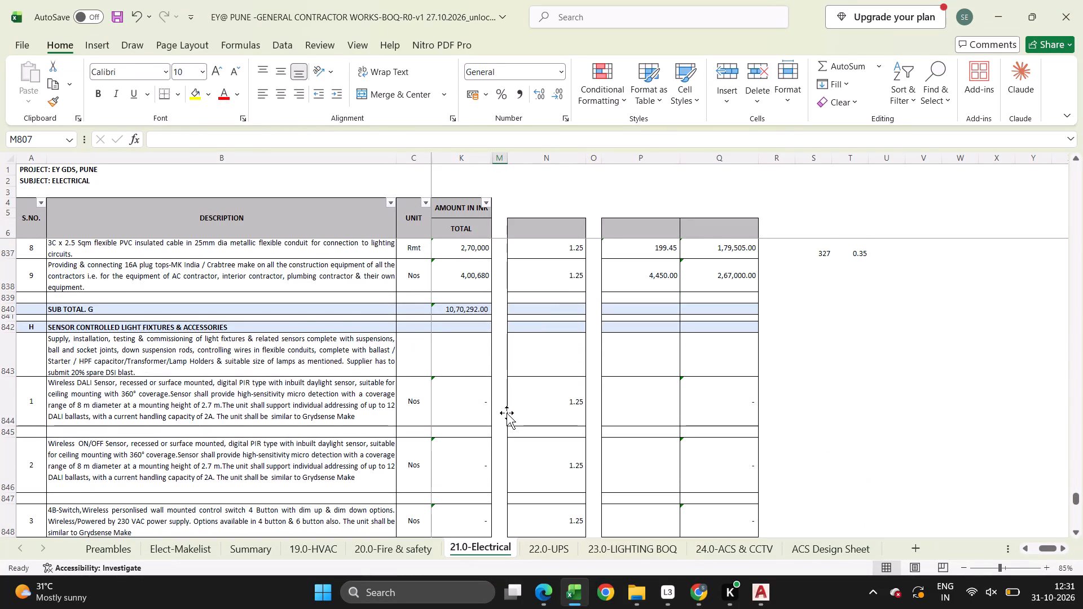
{"action": "scroll", "coordinate": [507, 413], "scroll_direction": "down", "scroll_amount": 4}
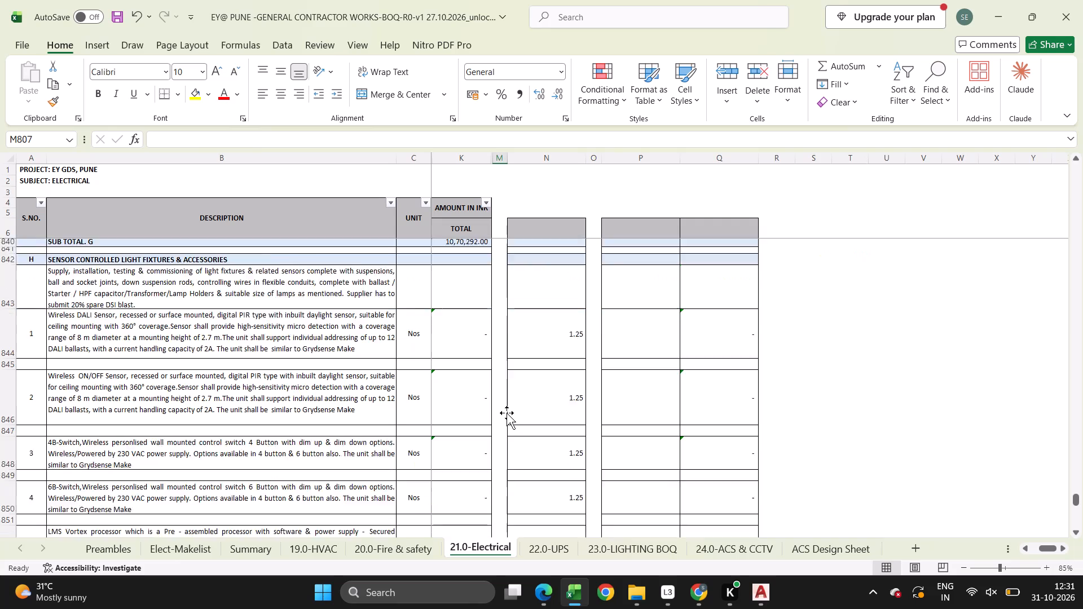
{"action": "scroll", "coordinate": [507, 413], "scroll_direction": "down", "scroll_amount": 5}
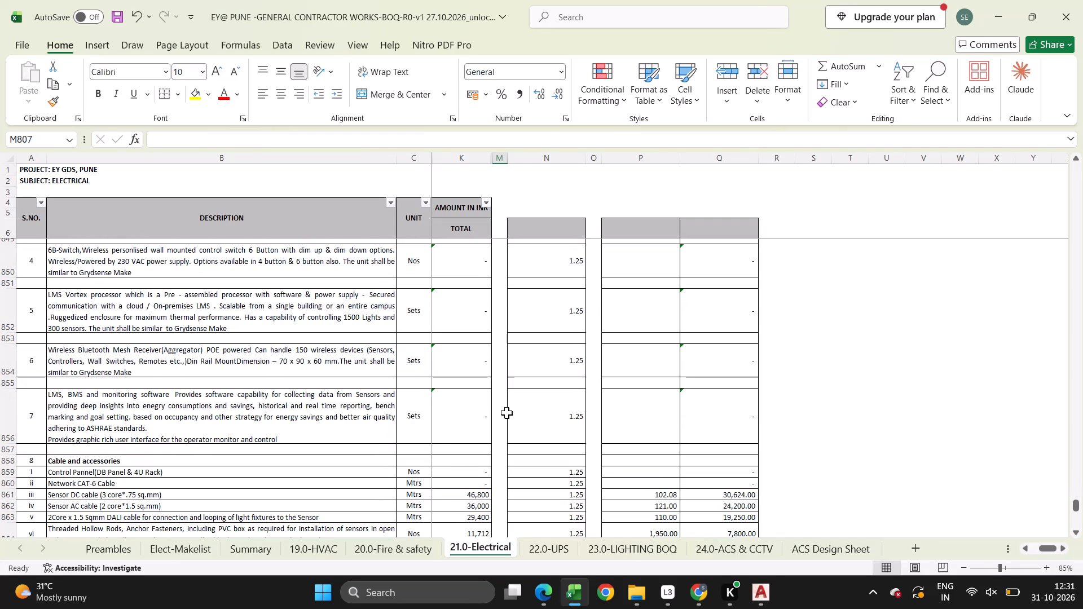
Review the remaining electrical BOQ items from the lighting control section through Miscellaneous to the total amount excluding taxes.
{"action": "scroll", "coordinate": [507, 413], "scroll_direction": "down", "scroll_amount": 4}
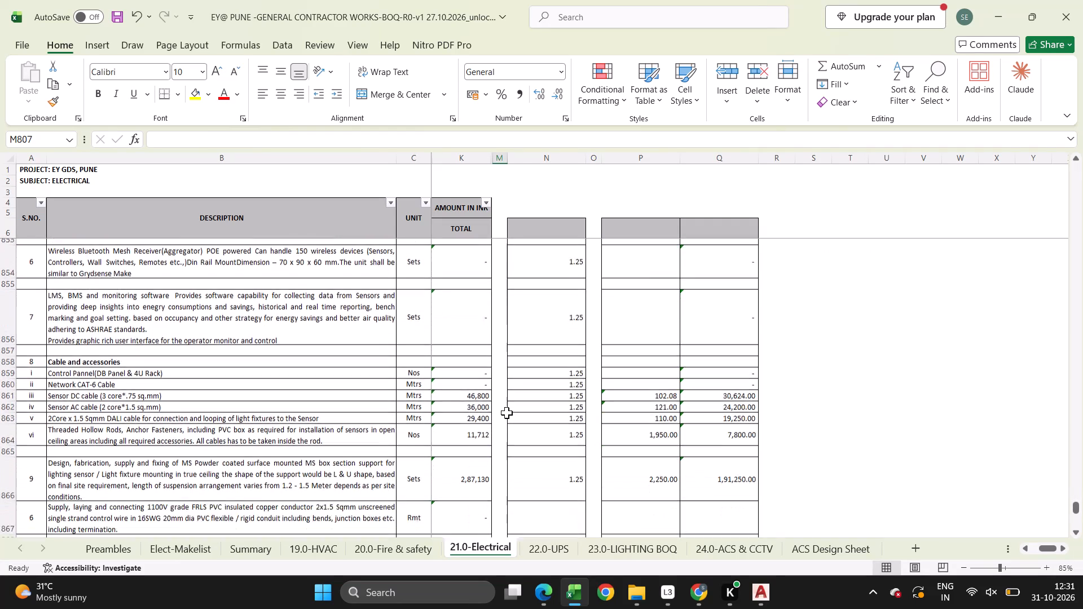
{"action": "scroll", "coordinate": [507, 413], "scroll_direction": "down", "scroll_amount": 3}
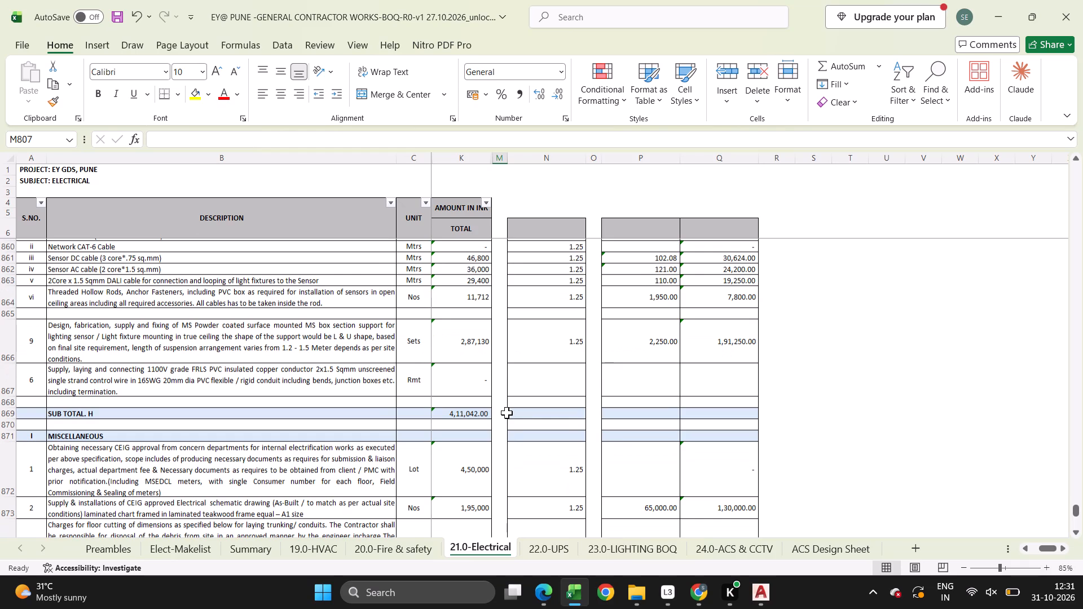
{"action": "scroll", "coordinate": [507, 413], "scroll_direction": "down", "scroll_amount": 5}
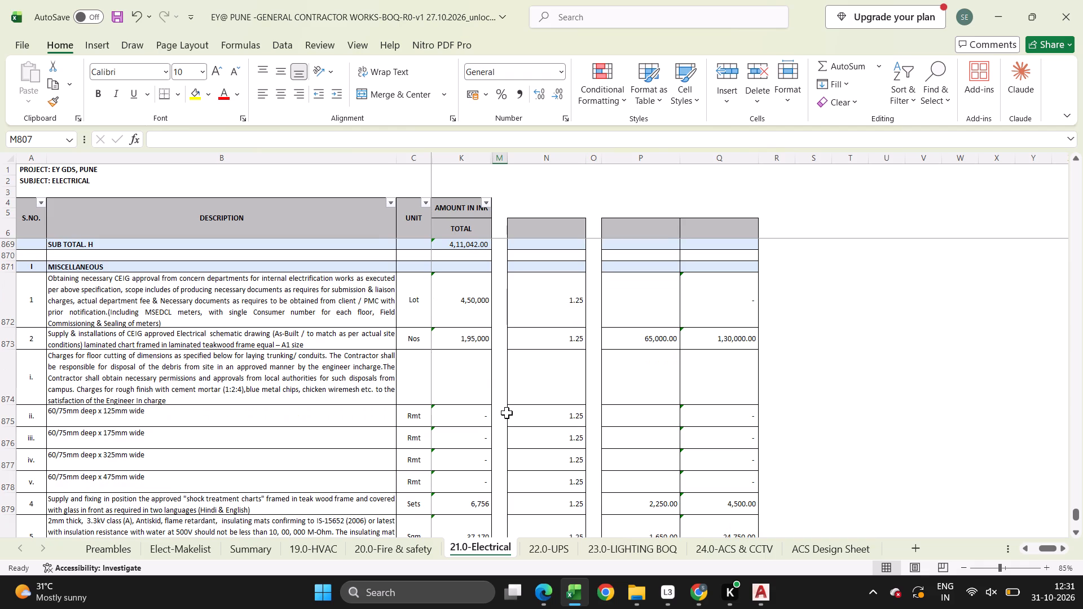
{"action": "scroll", "coordinate": [507, 413], "scroll_direction": "down", "scroll_amount": 8}
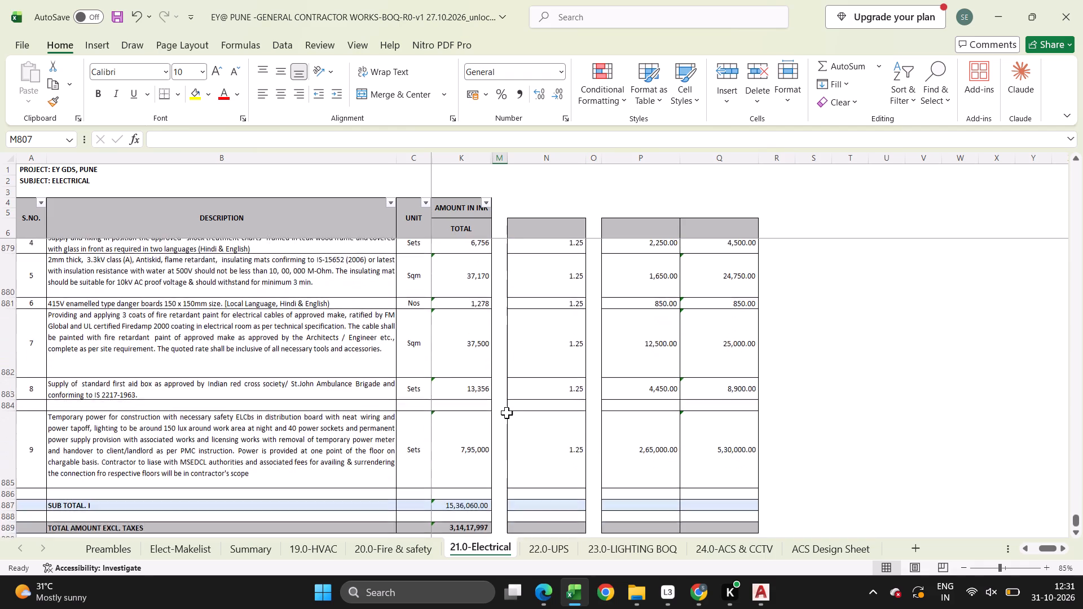
{"action": "scroll", "coordinate": [507, 413], "scroll_direction": "down", "scroll_amount": 2}
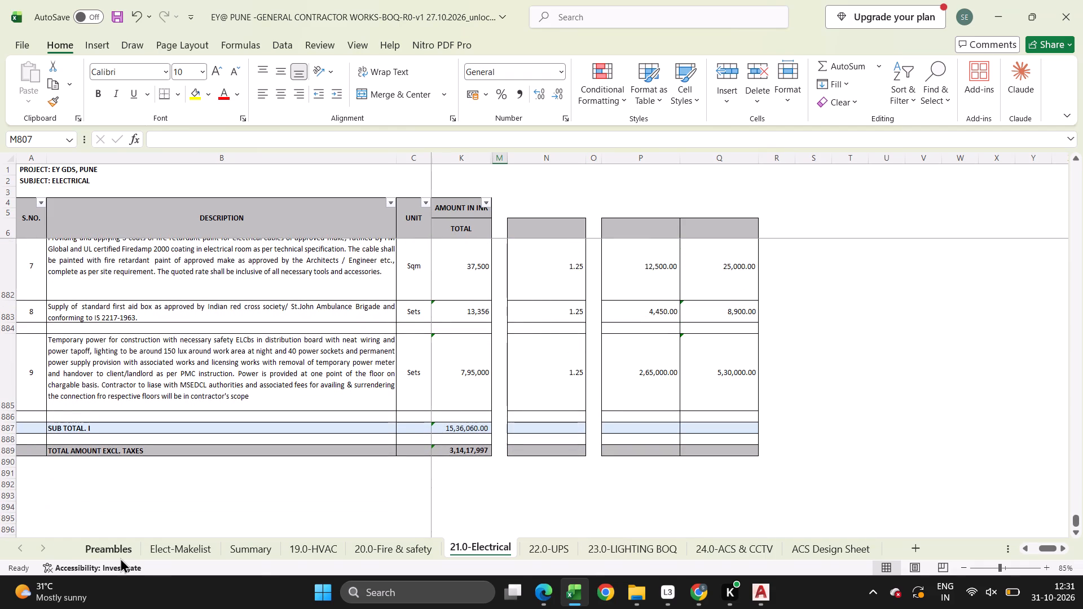
Delete the PHE Works, HVAC and Fire & Safety rows (12 to 14) from the Summary sheet.
{"action": "left_click", "coordinate": [128, 553]}
{"action": "left_click", "coordinate": [245, 546]}
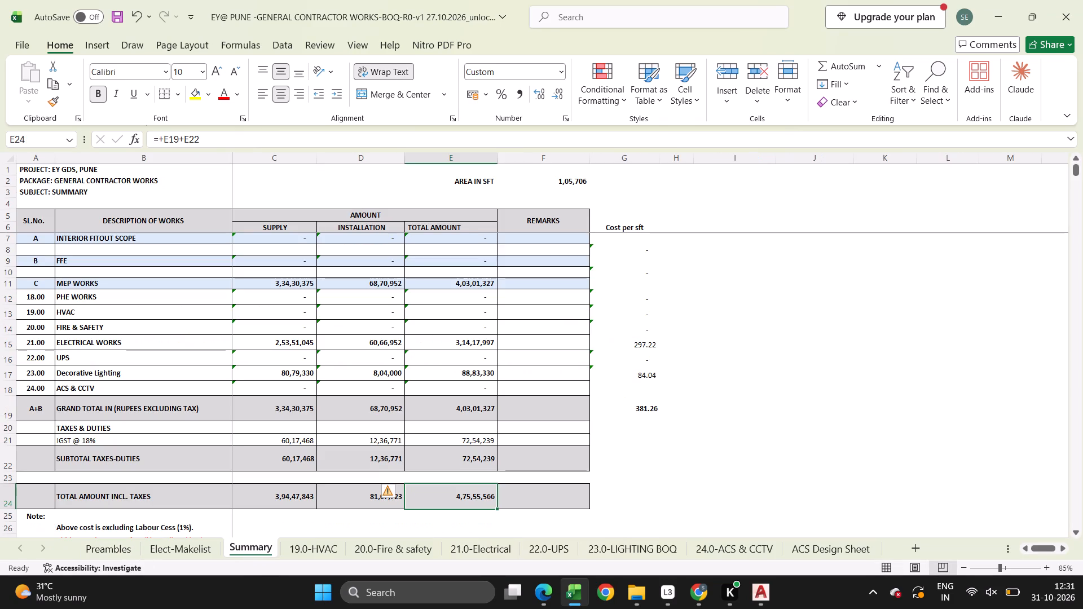
{"action": "scroll", "coordinate": [289, 505], "scroll_direction": "up", "scroll_amount": 4}
{"action": "left_click_drag", "start_coordinate": [0, 298], "coordinate": [0, 325]}
{"action": "key", "text": "ctrl+minus"}
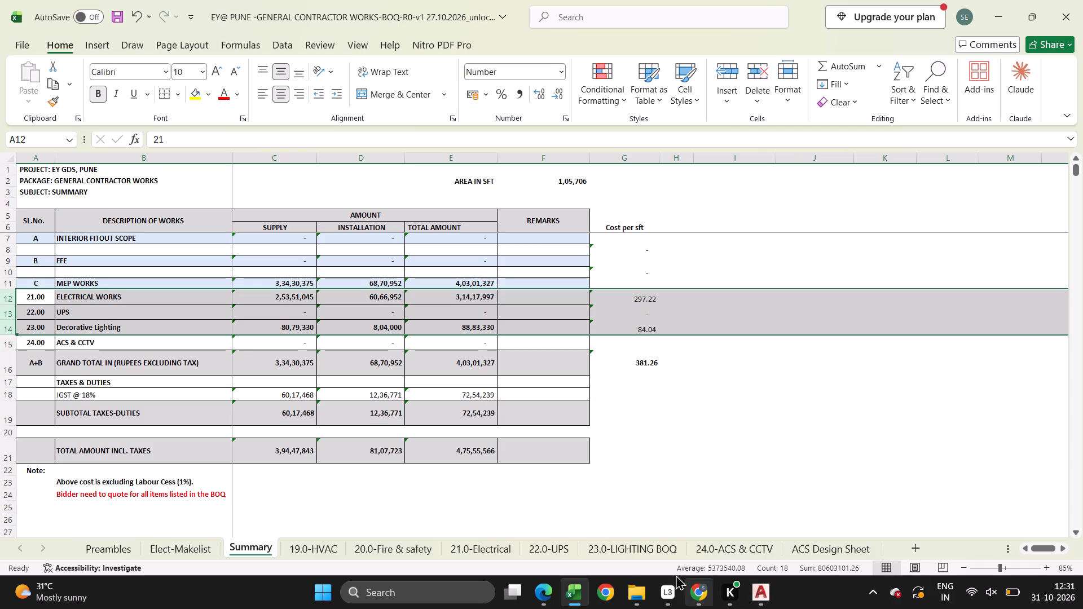
Open the 22.0-UPS sheet to check its items.
{"action": "left_click", "coordinate": [545, 543]}
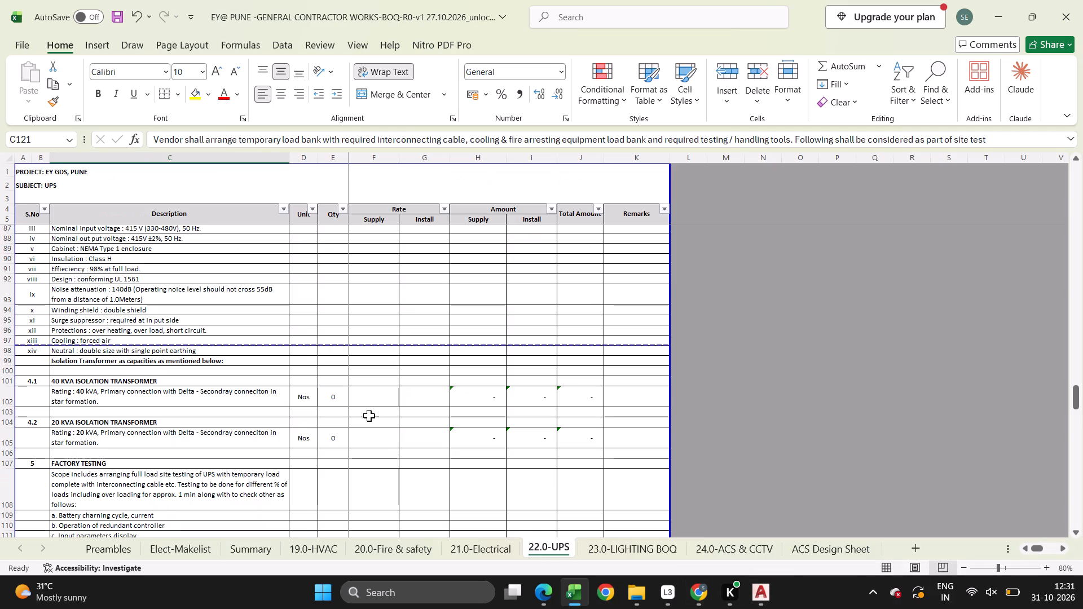
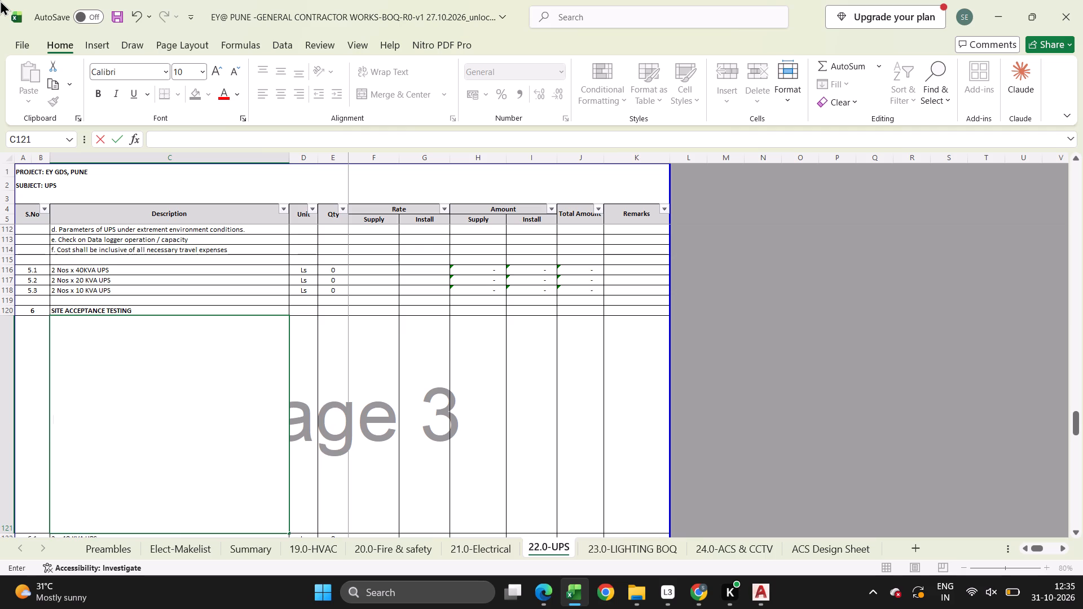
Discard the unentered edit in cell C121, keeping the original description under Site Acceptance Testing.
{"action": "key", "text": "Escape"}
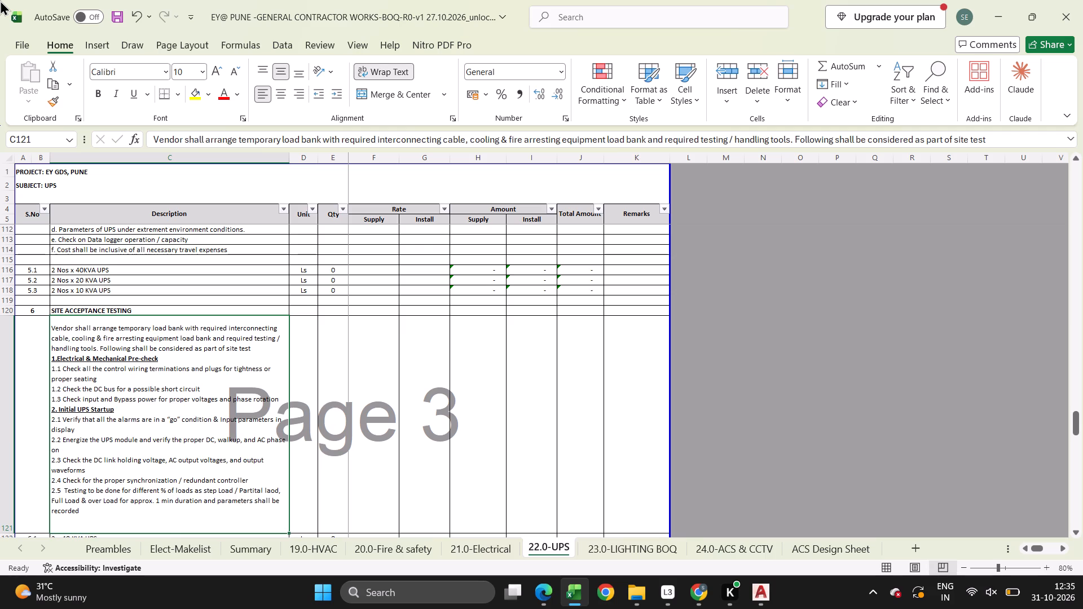
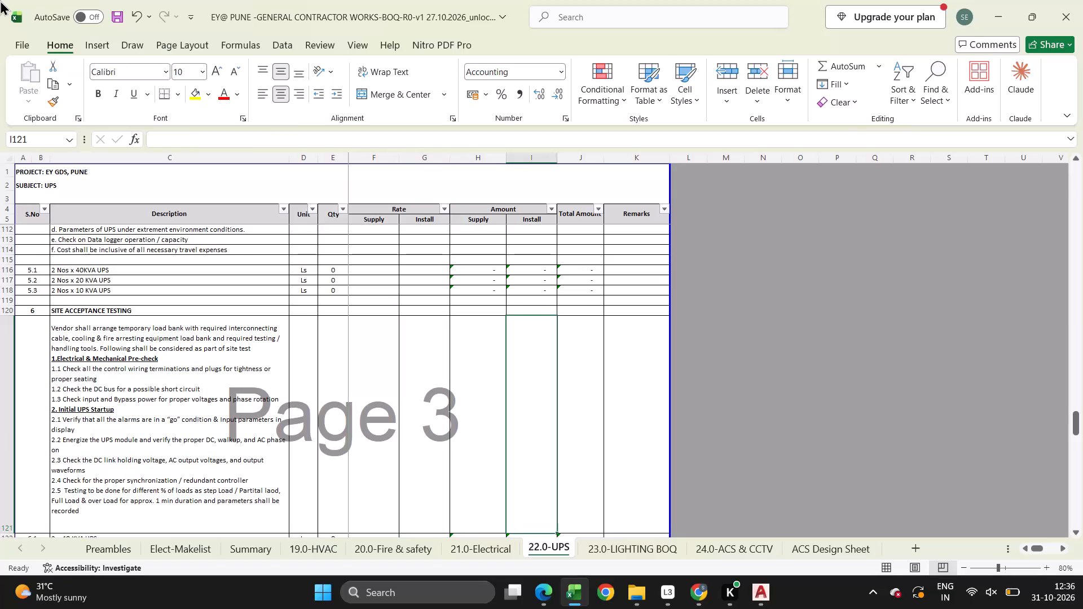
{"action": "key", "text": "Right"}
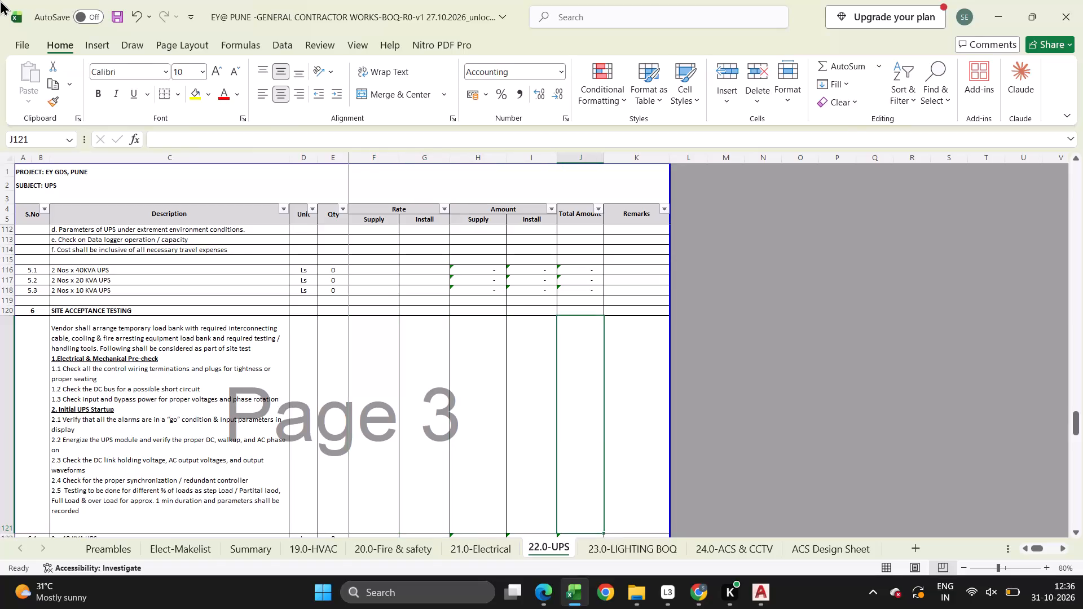
Calculate =41000*0.6 in the blank cell M121, beside the Site Acceptance Testing description on the 22.0-UPS sheet.
{"action": "key", "text": "Right"}
{"action": "key", "text": "Right"}
{"action": "key", "text": "Right"}
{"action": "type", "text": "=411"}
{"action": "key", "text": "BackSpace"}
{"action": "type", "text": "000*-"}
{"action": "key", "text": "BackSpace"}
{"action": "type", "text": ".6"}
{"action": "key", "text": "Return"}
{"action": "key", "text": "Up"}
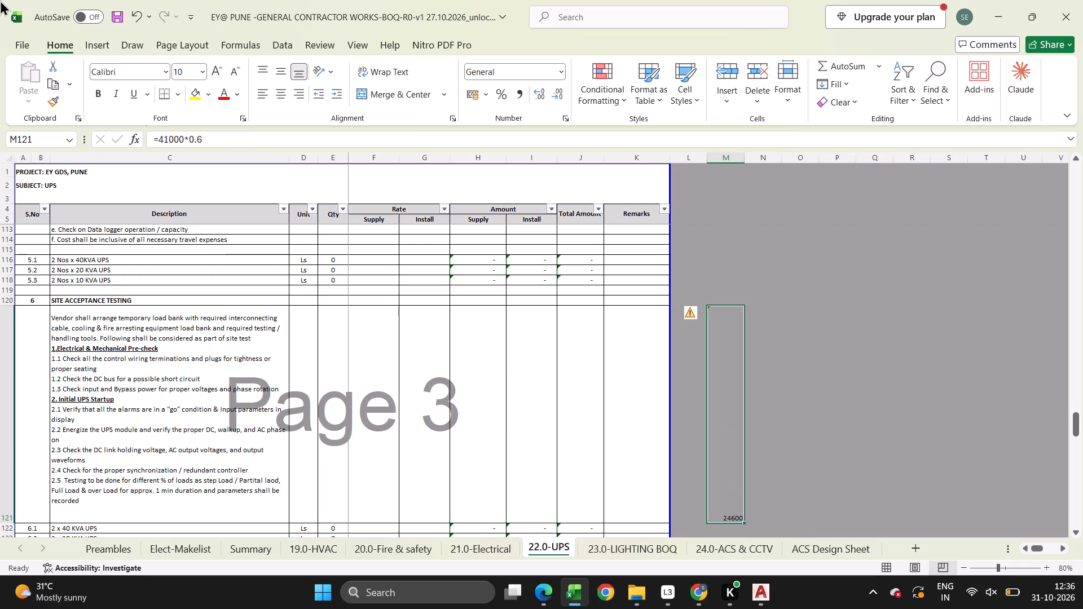